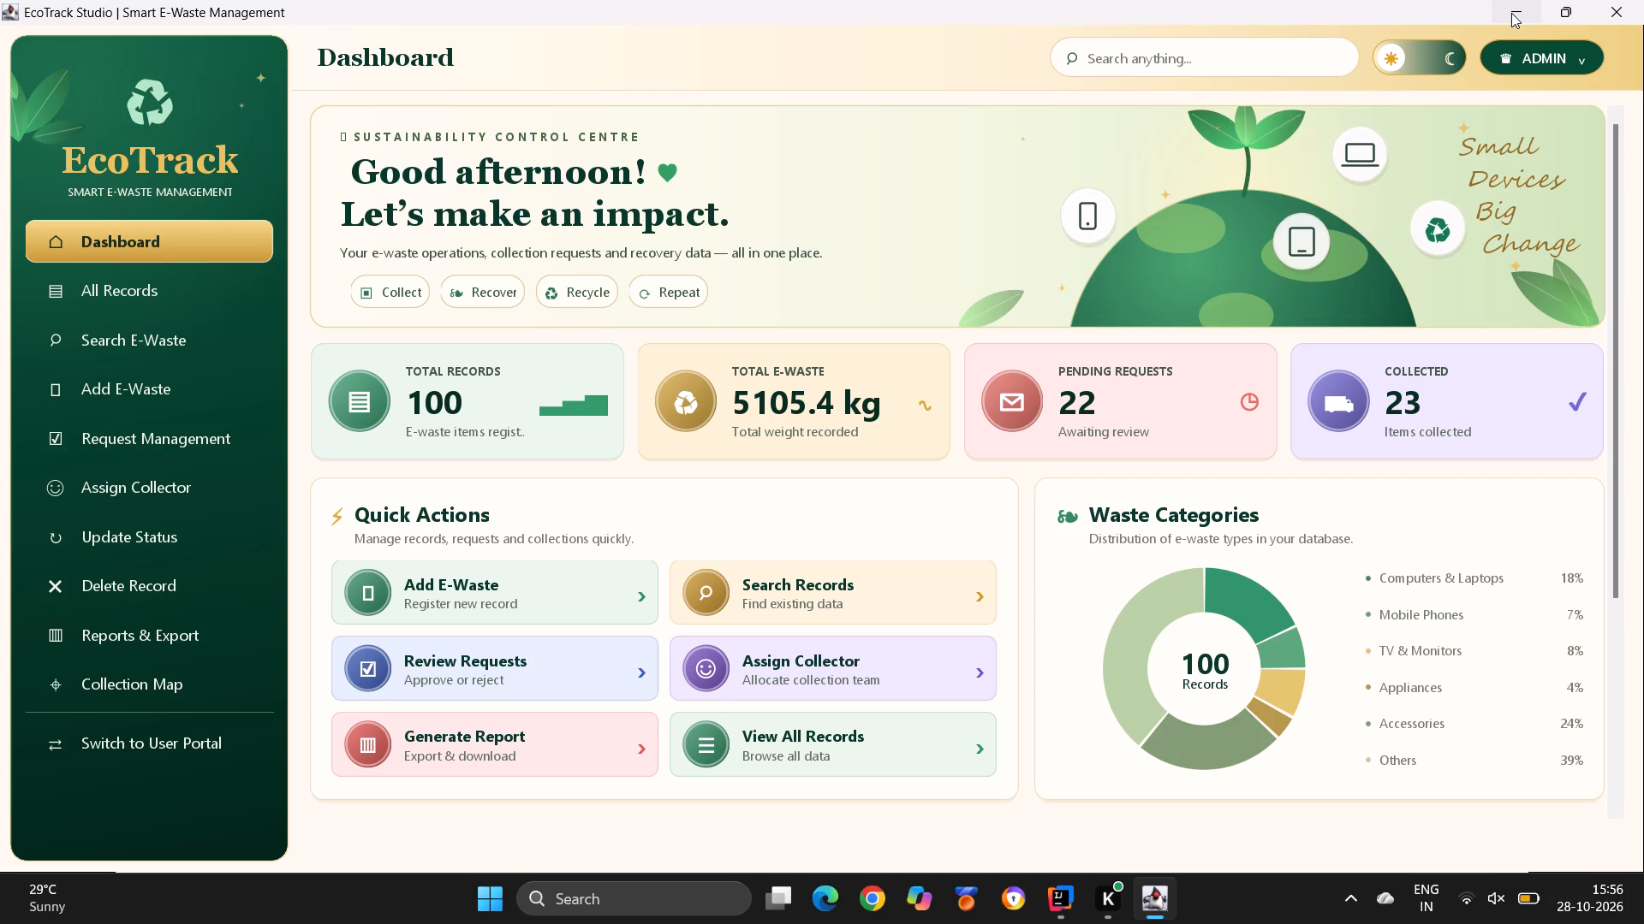
Close the EcoTrack Studio application and minimize the IntelliJ IDEA window to reach the desktop.
click(1610, 10)
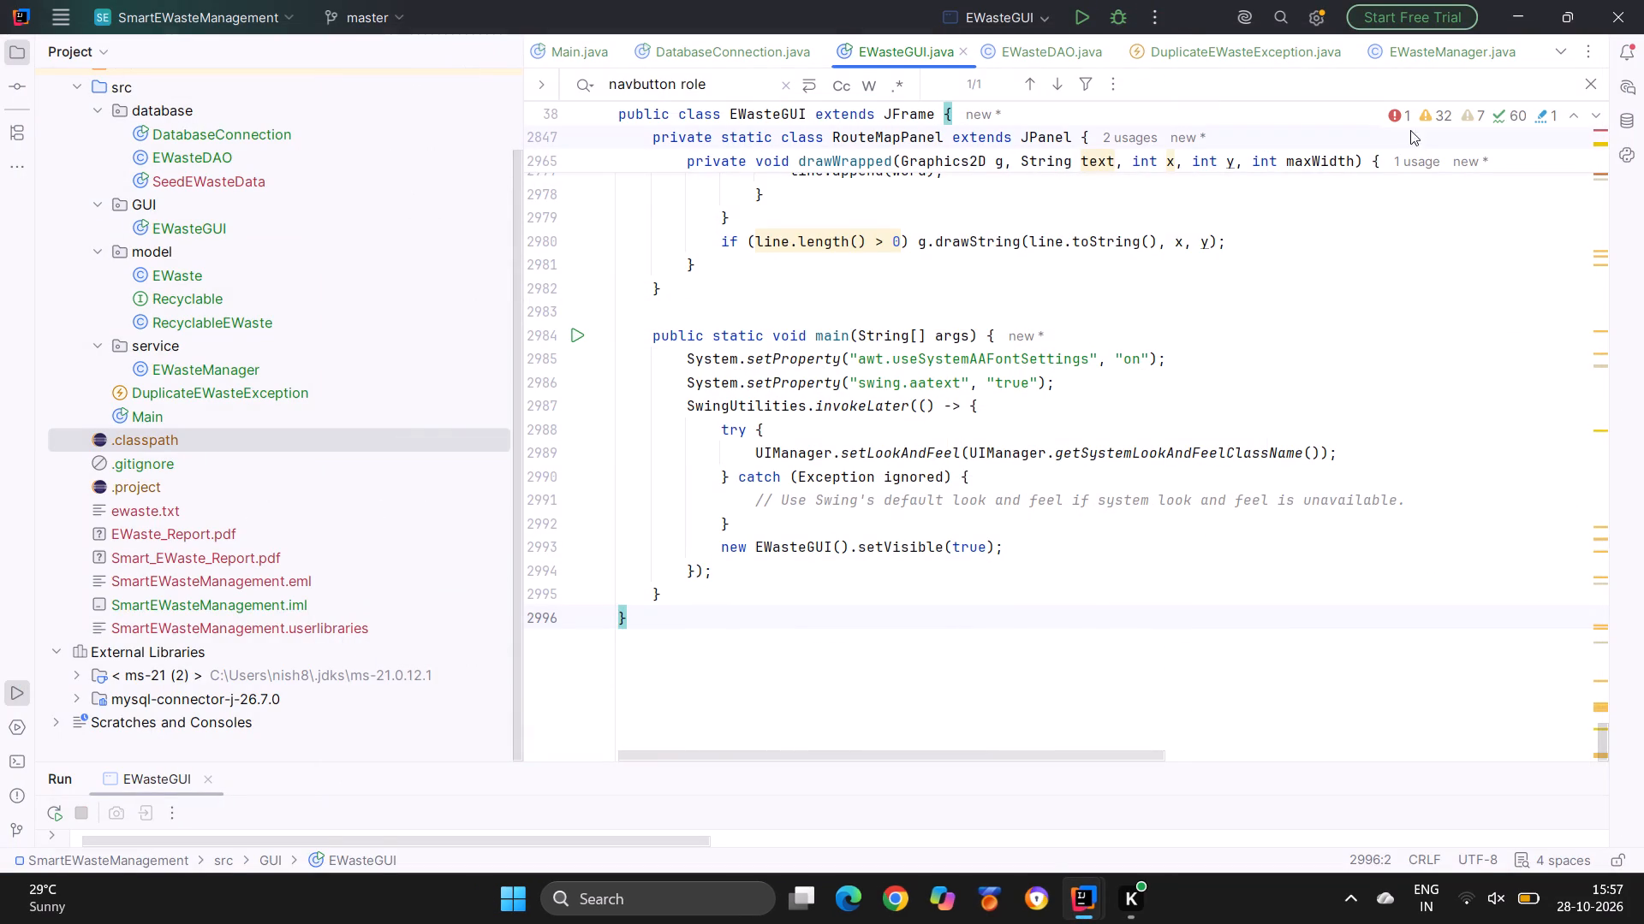
click(1518, 3)
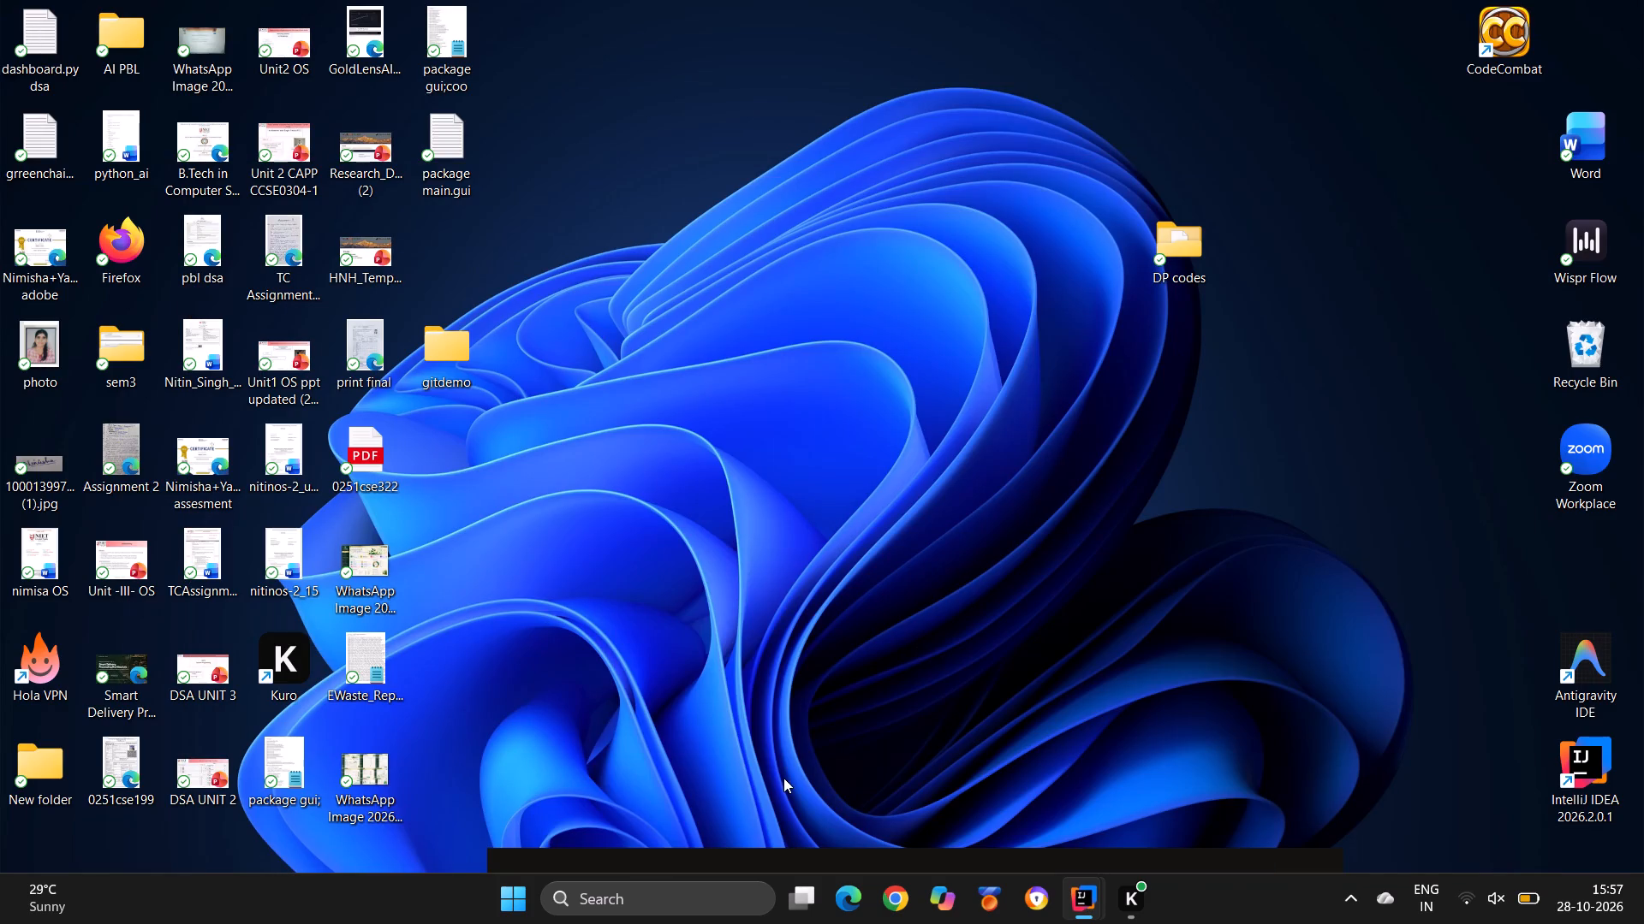
Search the computer for "can", open the Affinity by Canva page in the Microsoft Store and start installing the app.
click(646, 898)
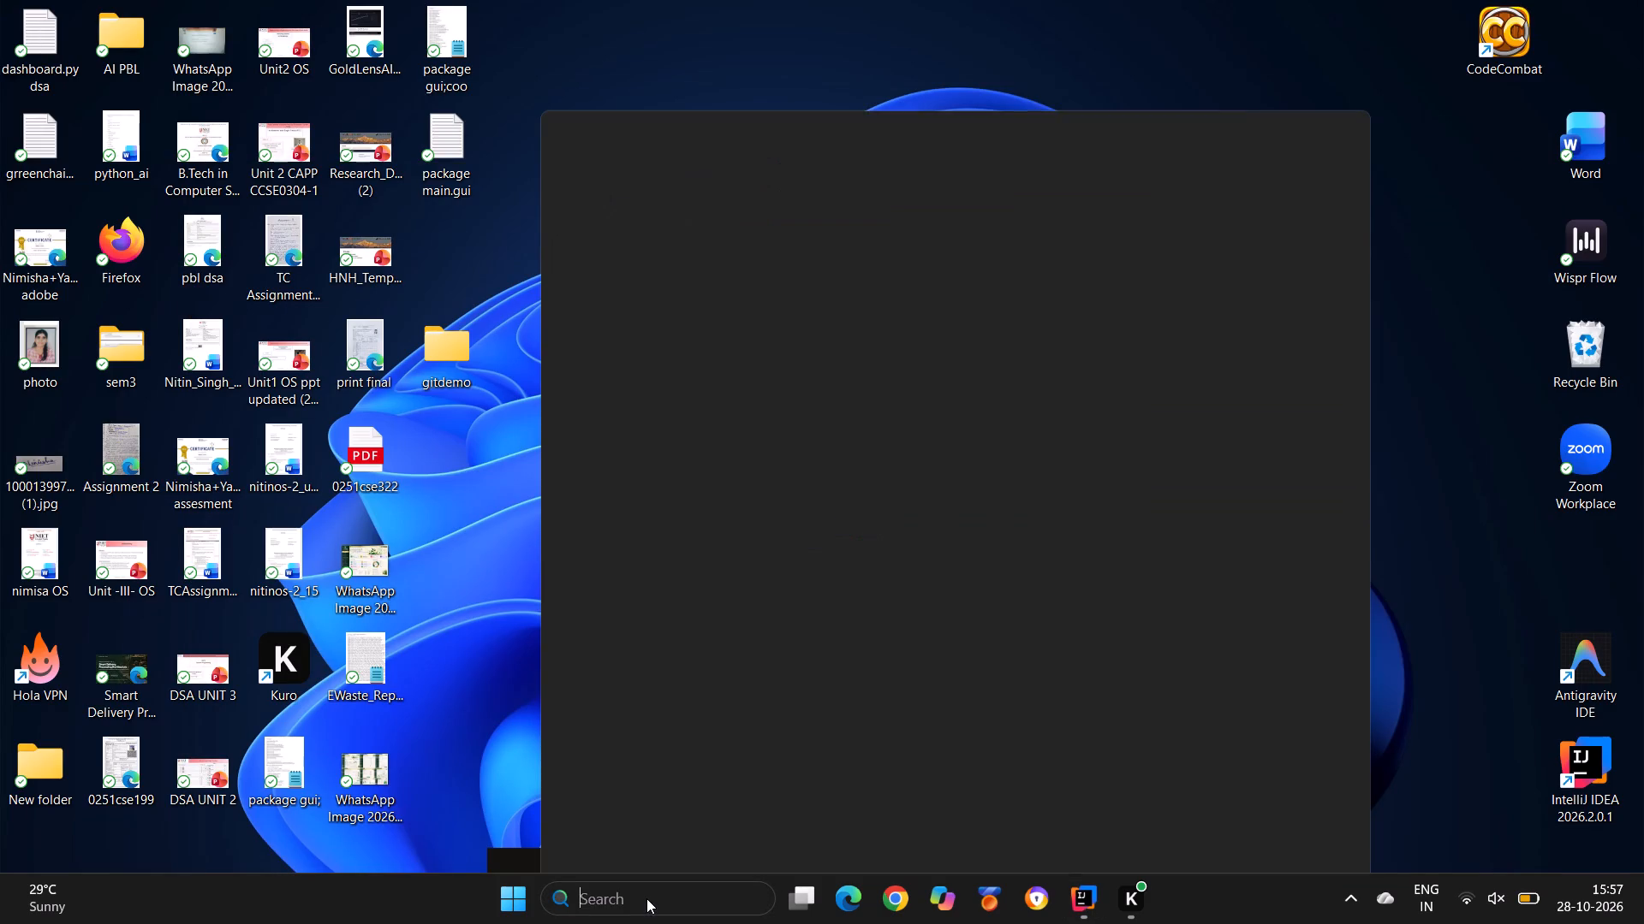
text(can)
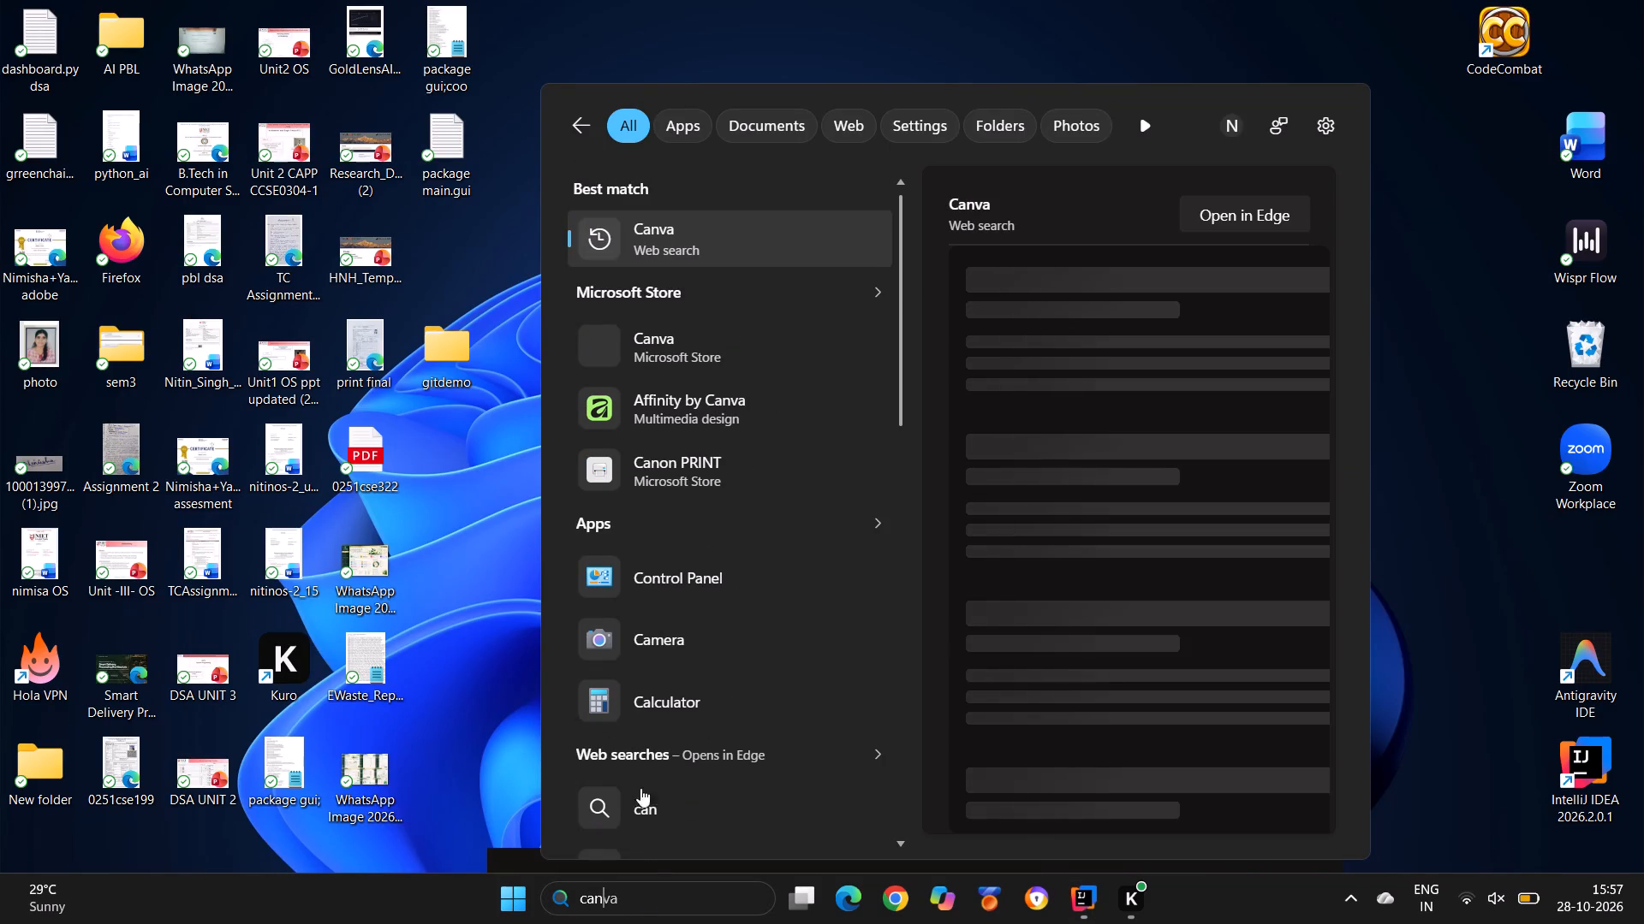
click(678, 392)
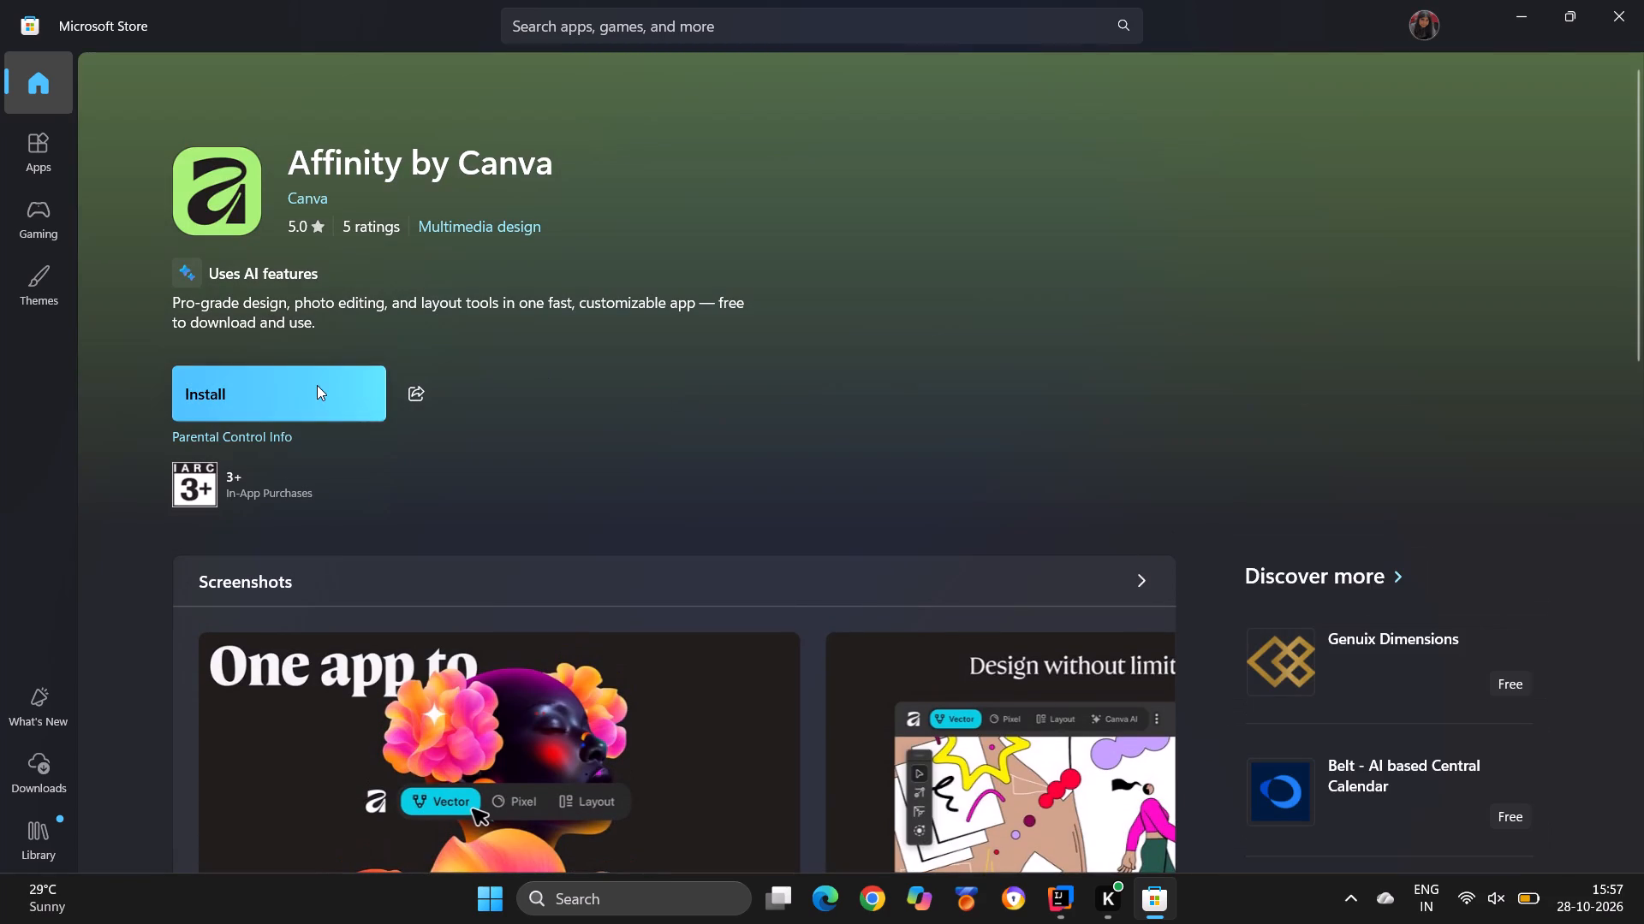
click(300, 389)
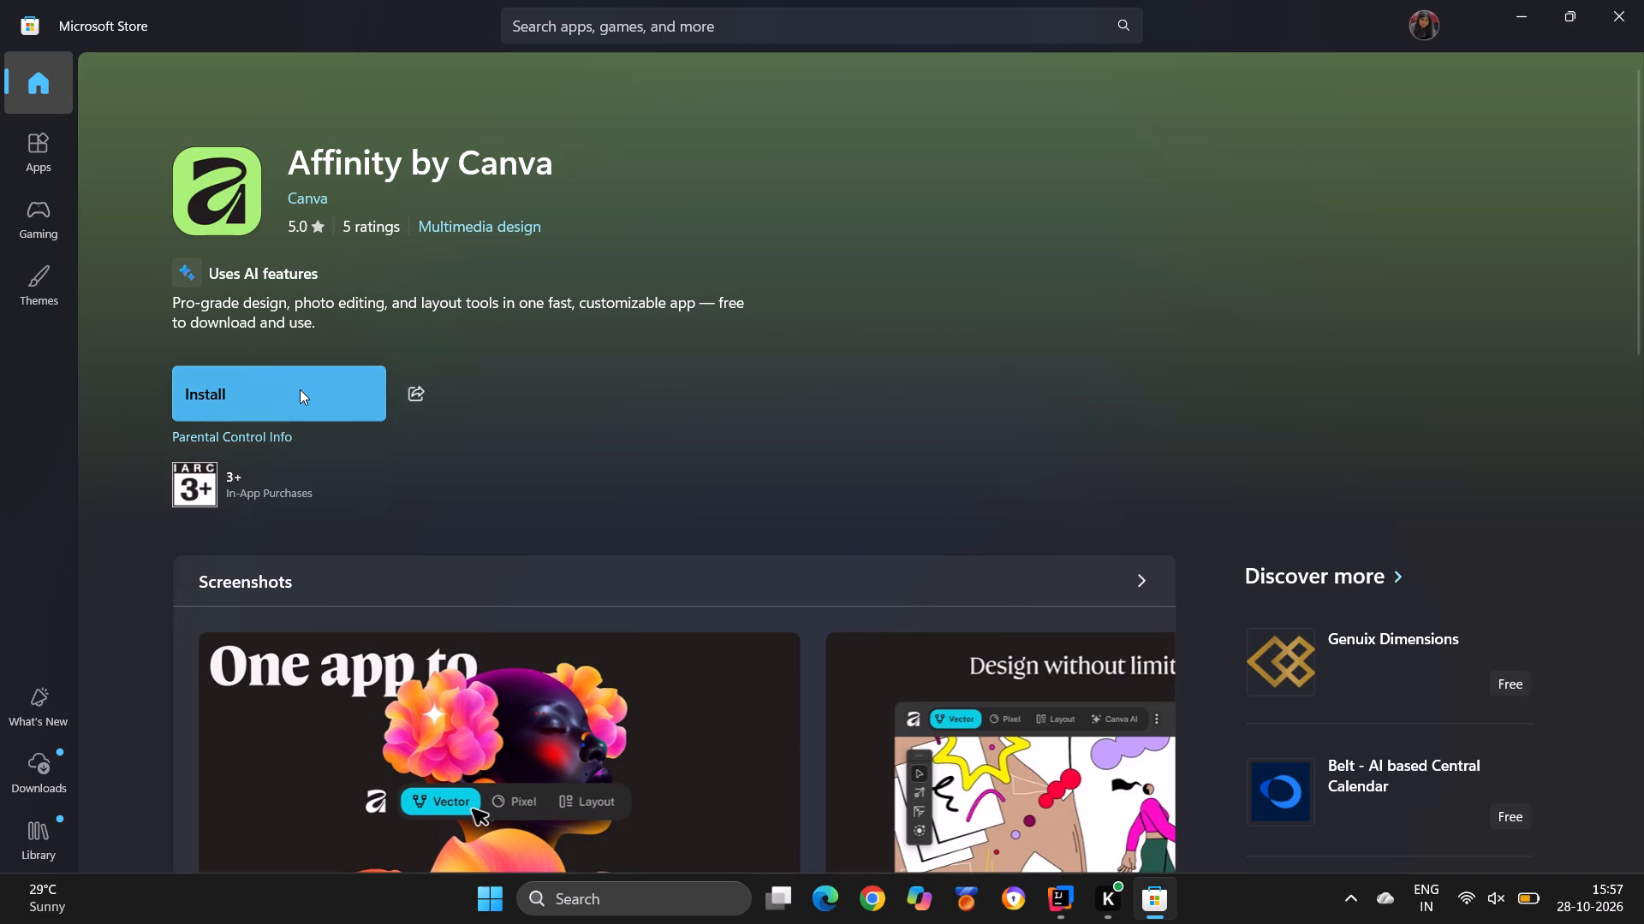
click(300, 389)
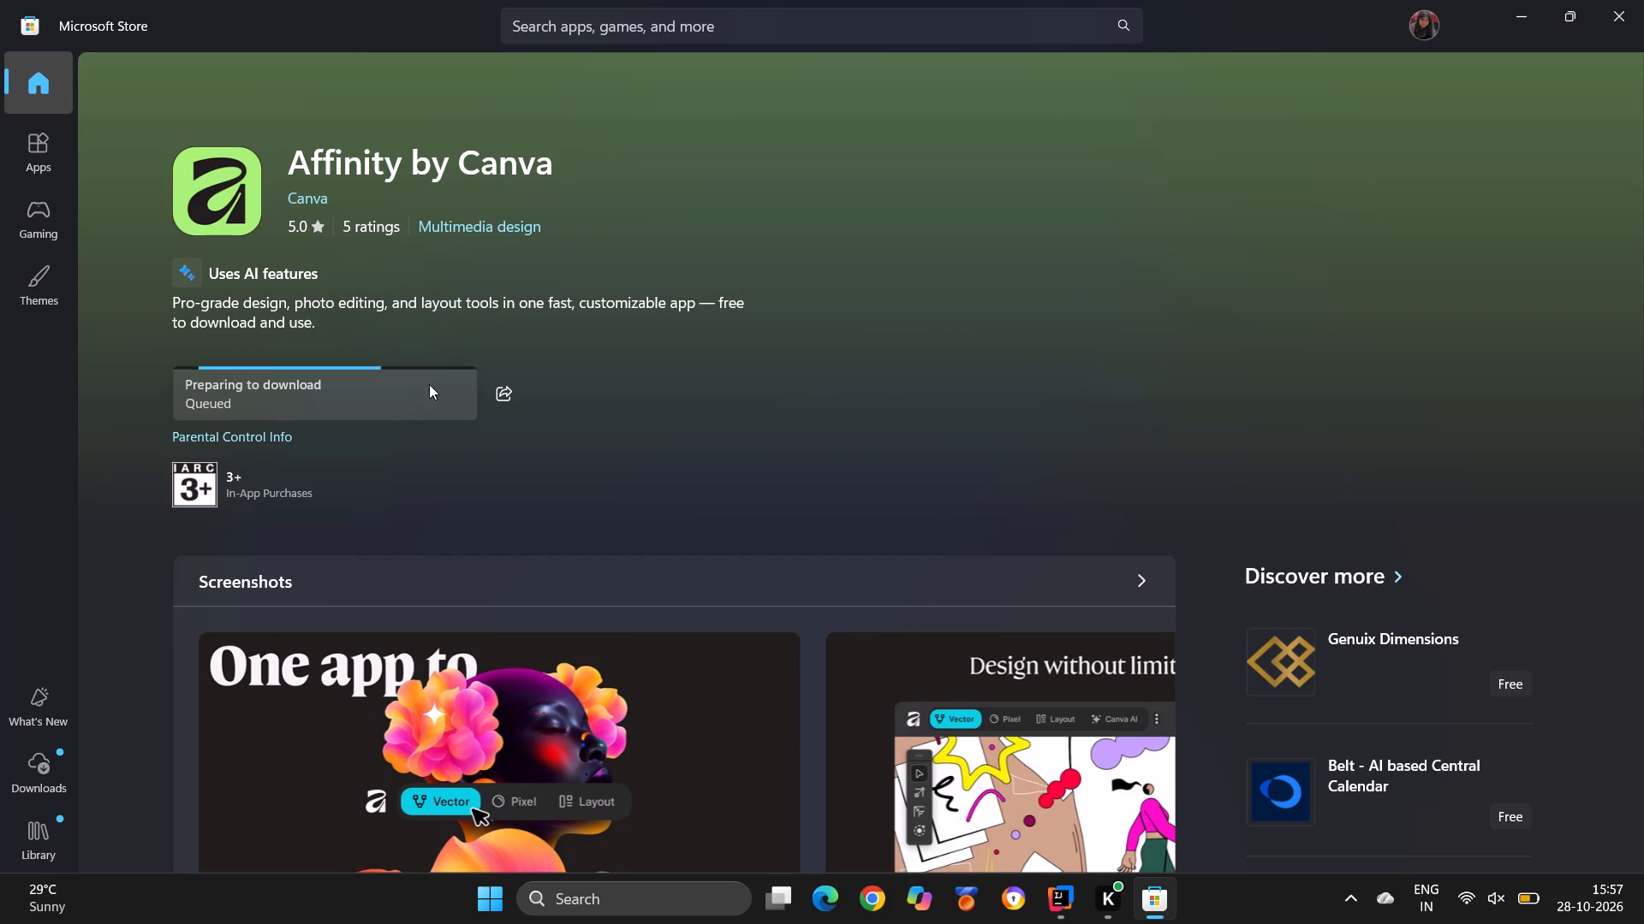
click(1626, 40)
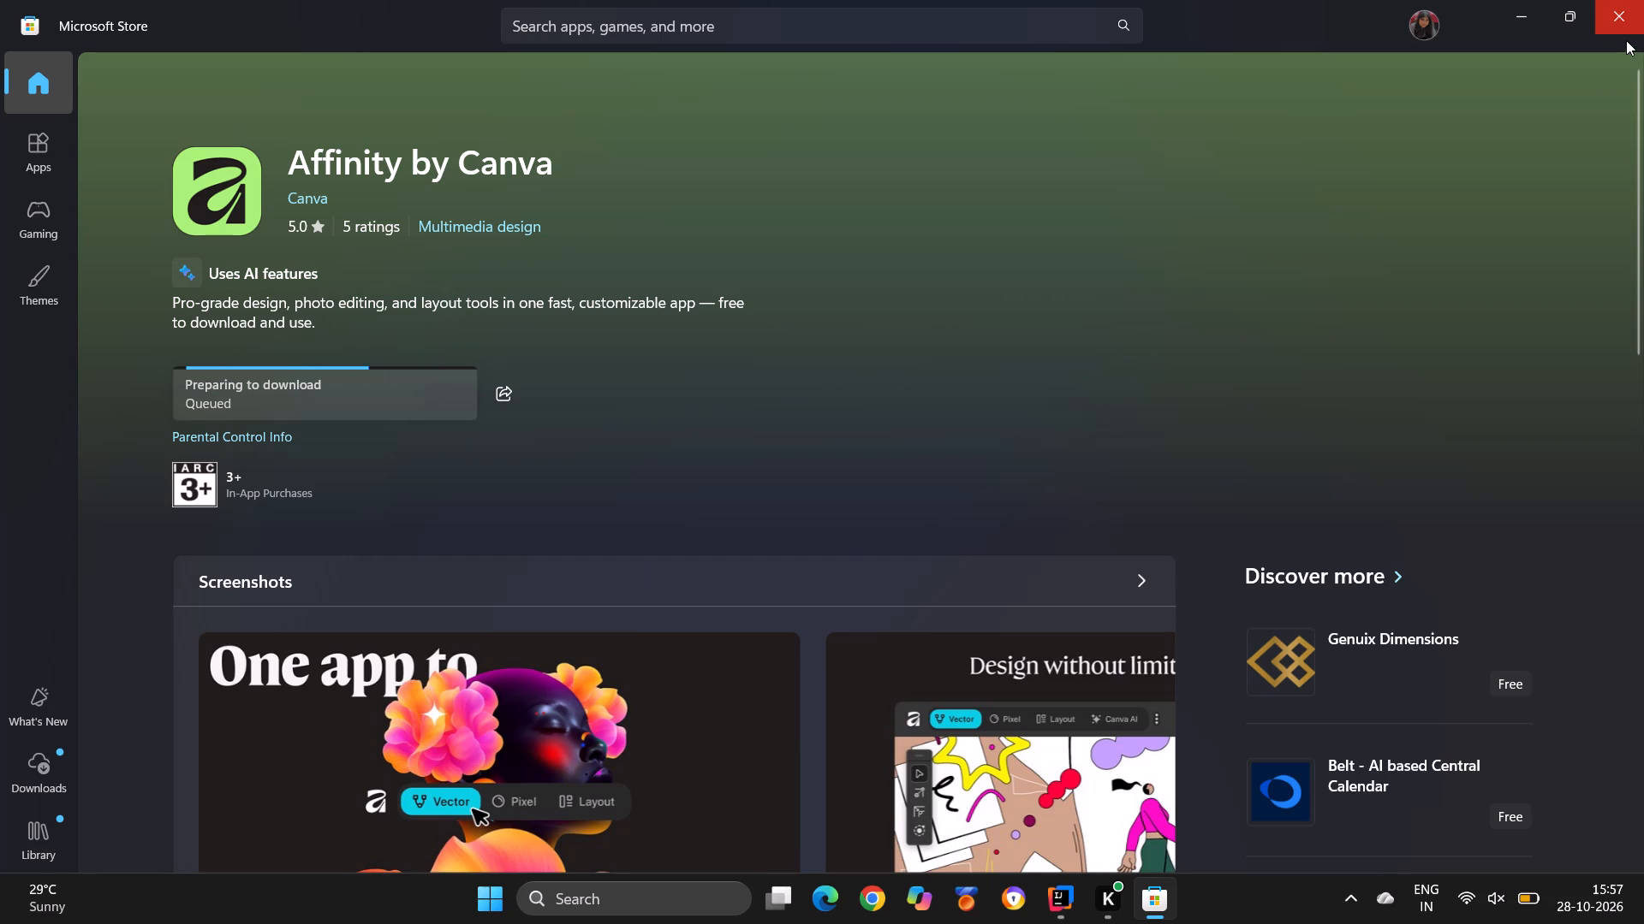
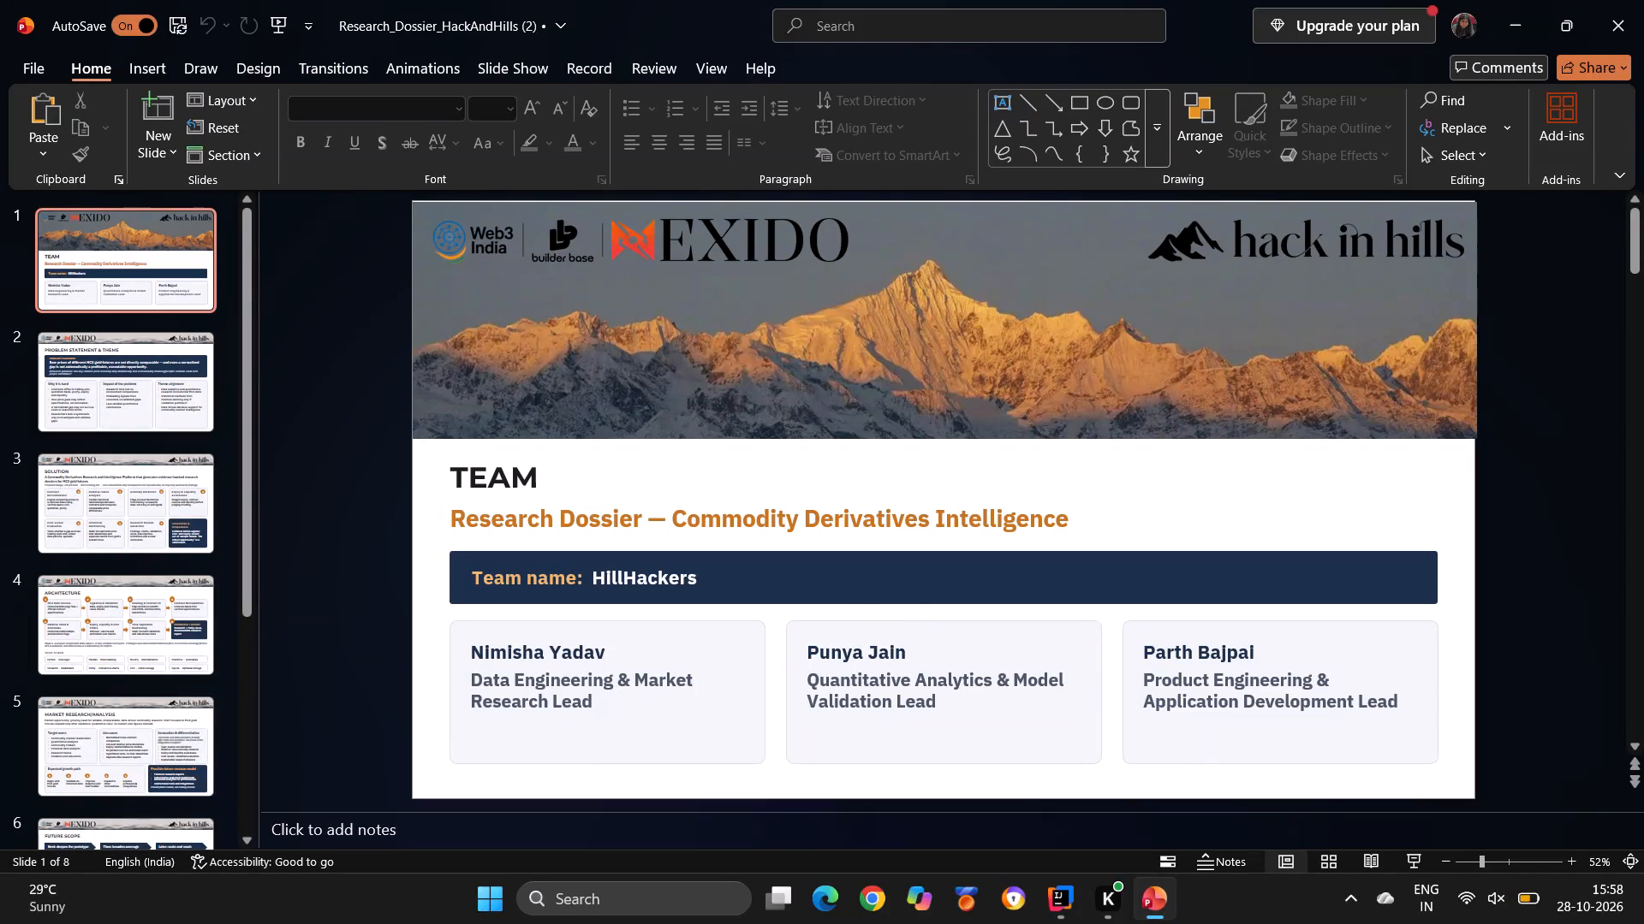
In the PowerPoint deck, delete the three content cards below the navy banner on slide 2.
click(662, 643)
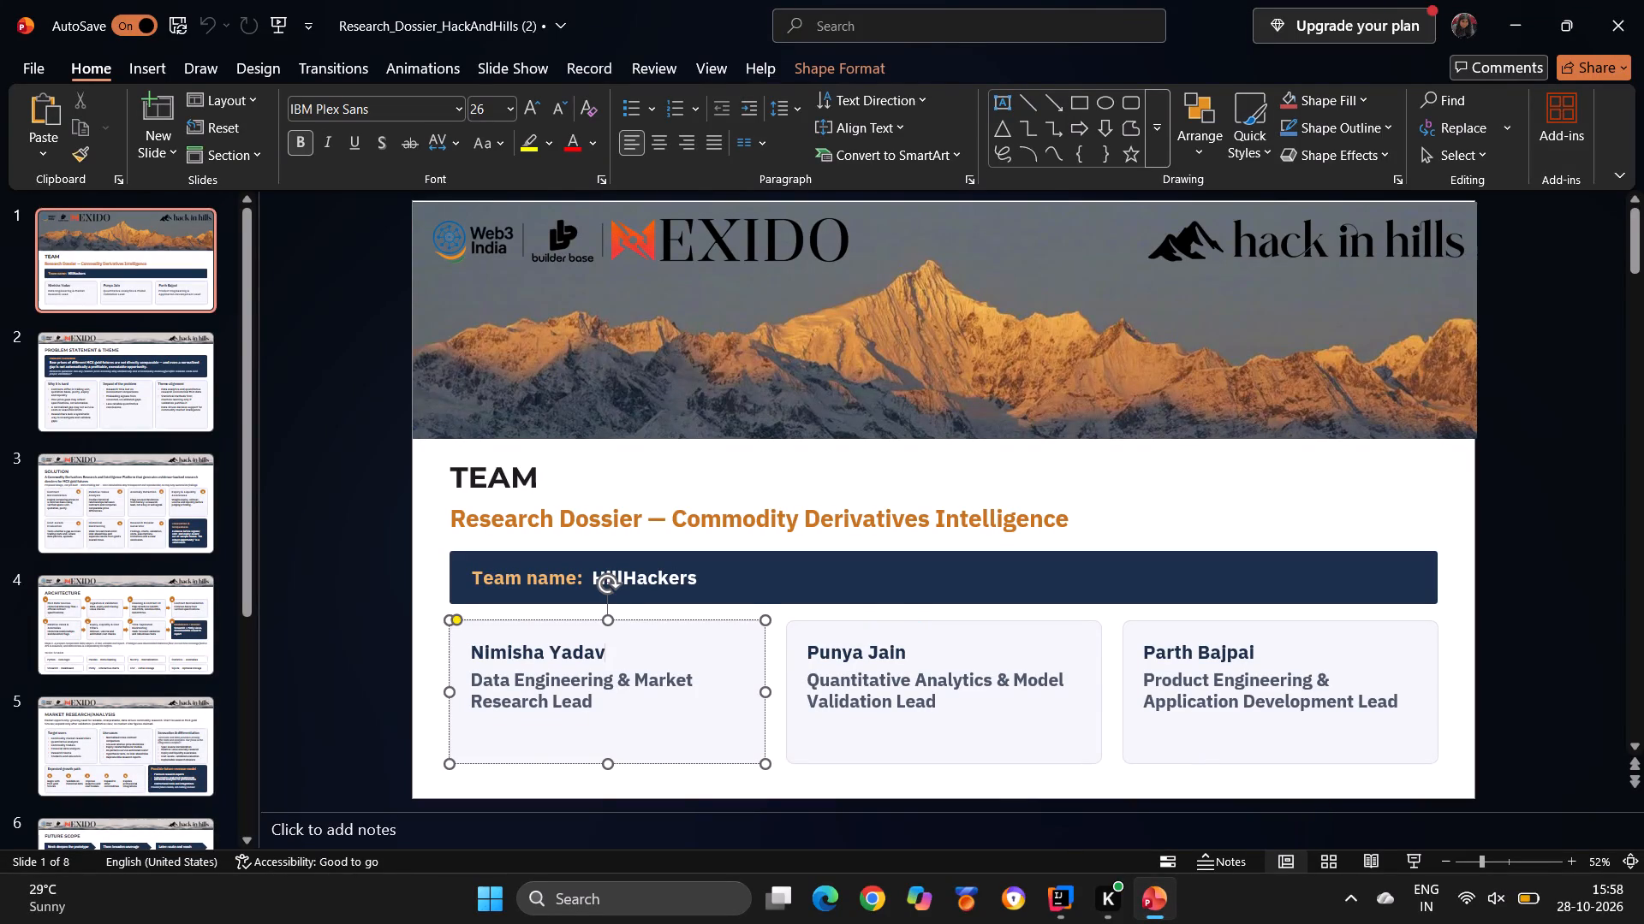
click(195, 395)
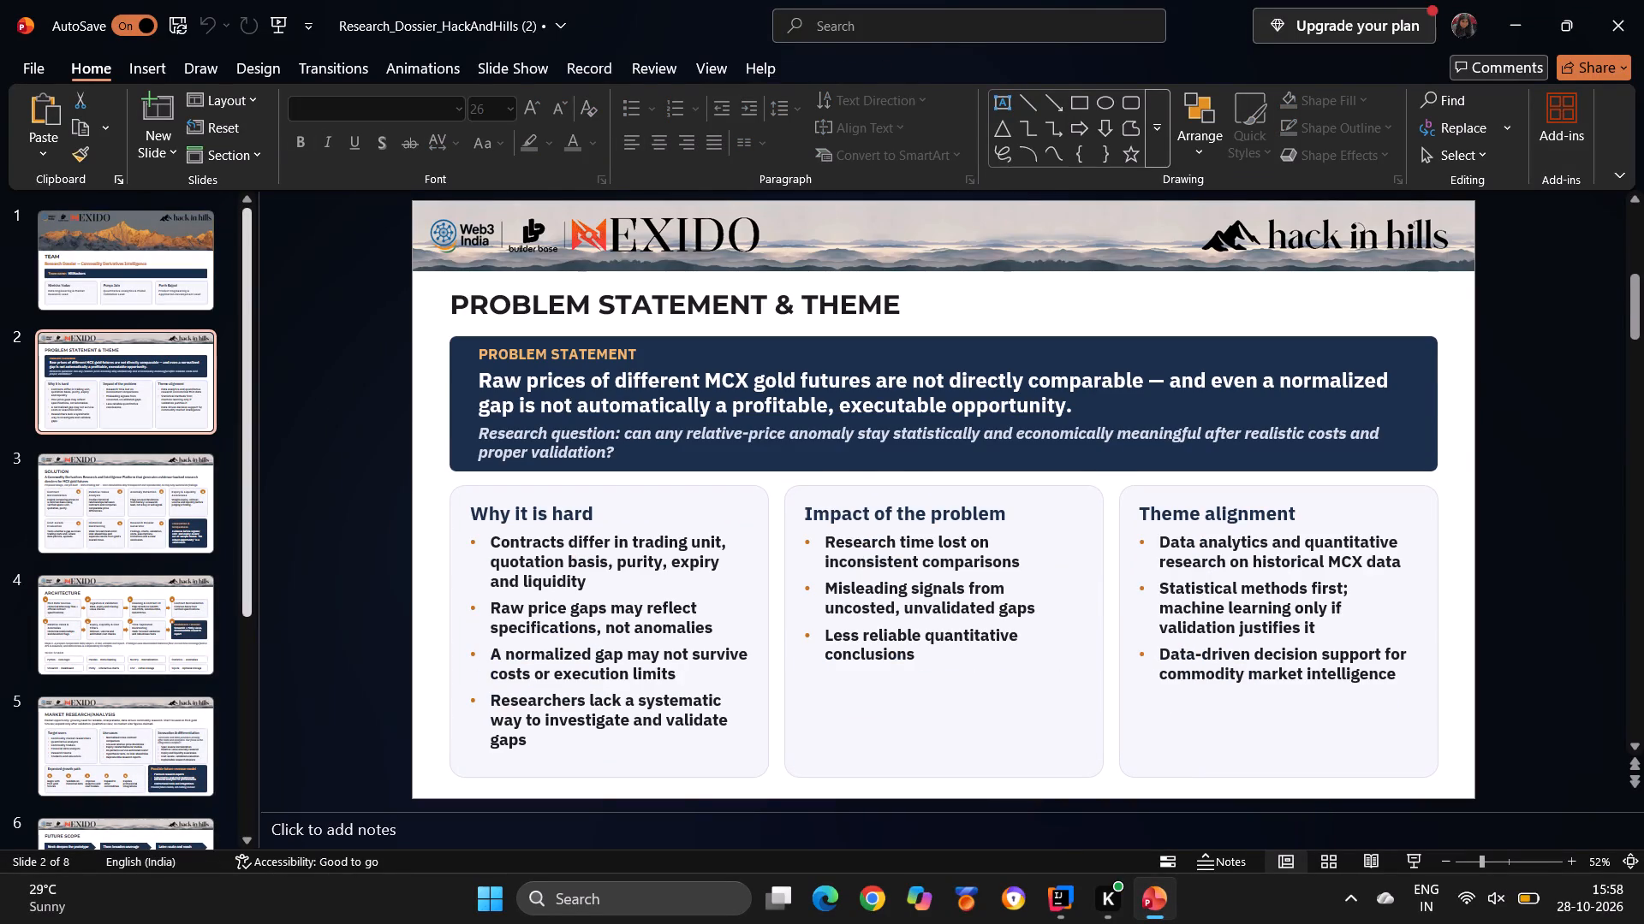
click(519, 526)
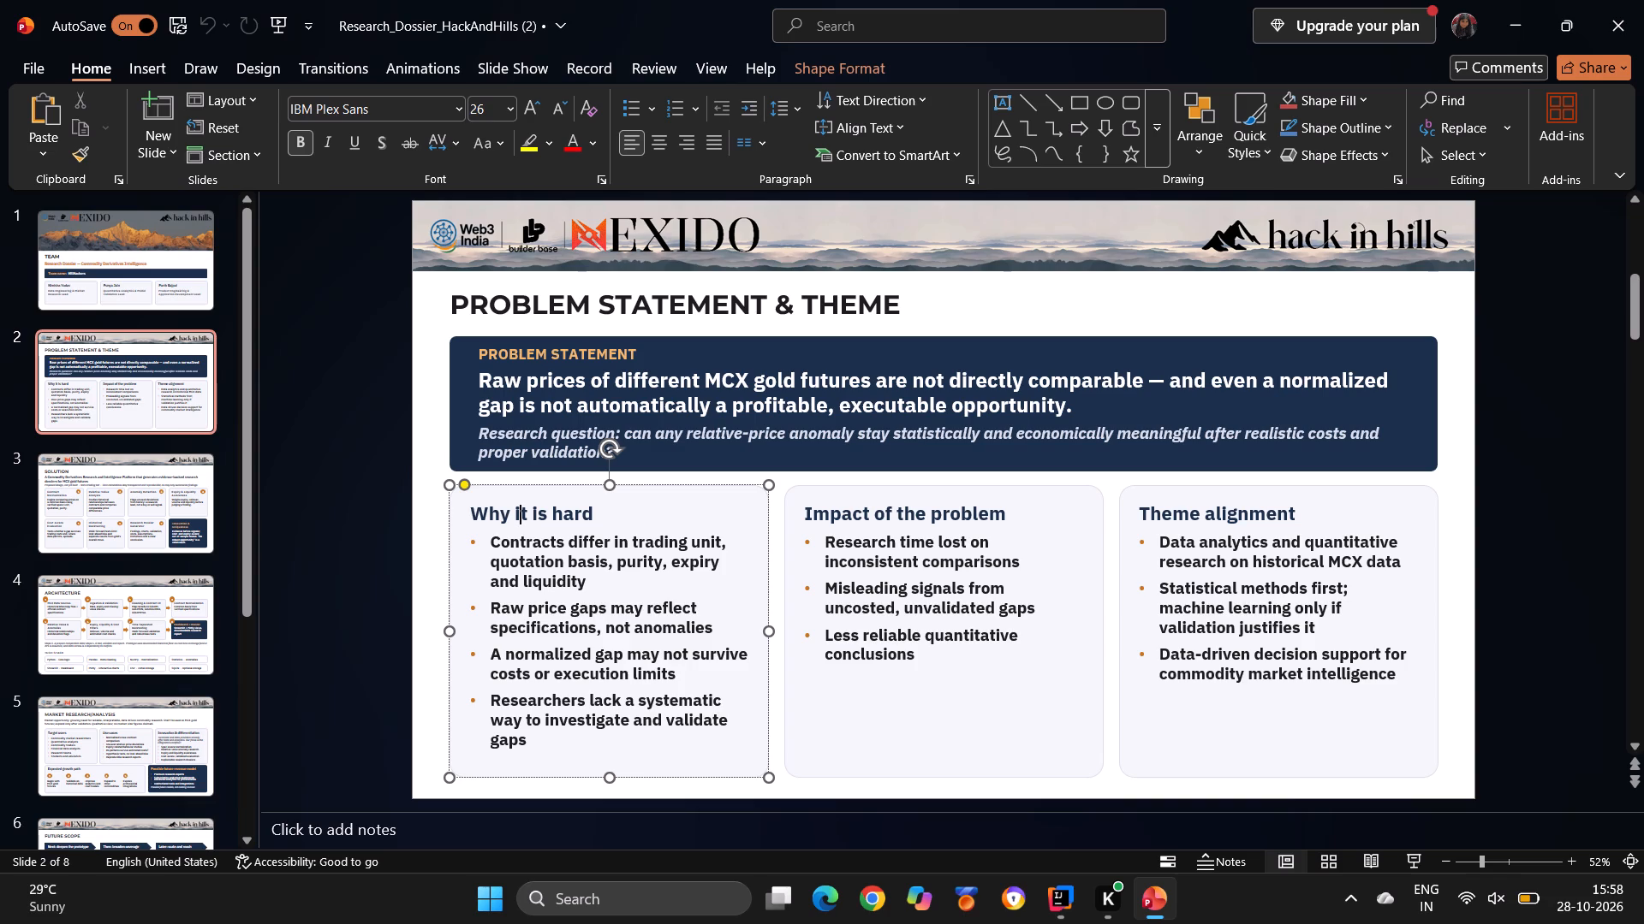
key(Delete)
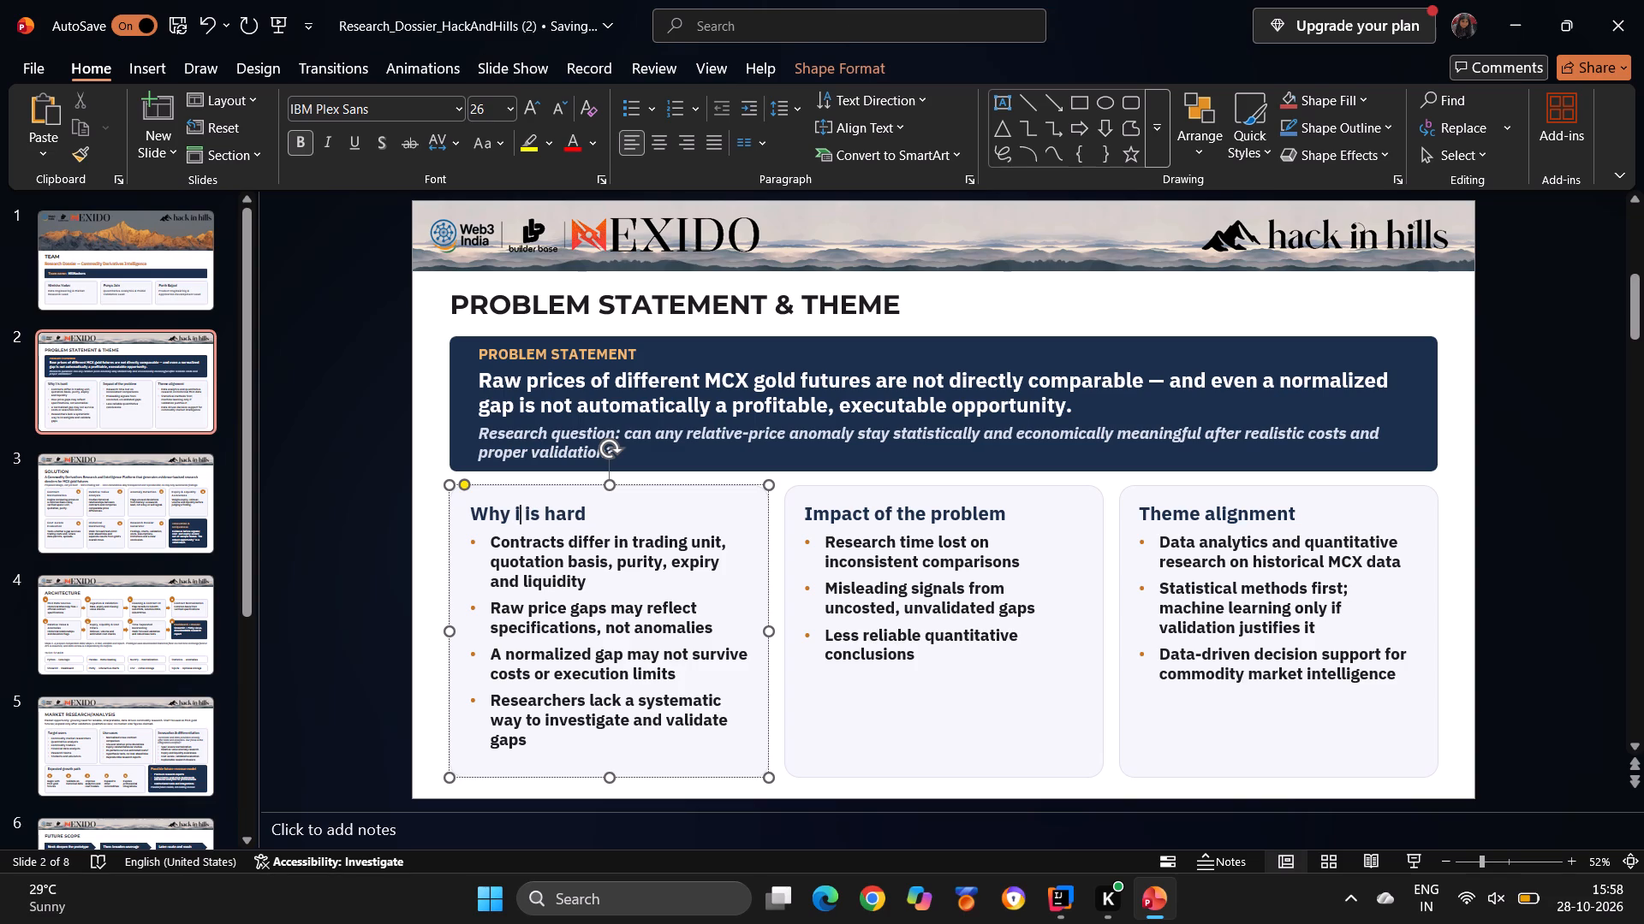
drag(475, 508, 708, 757)
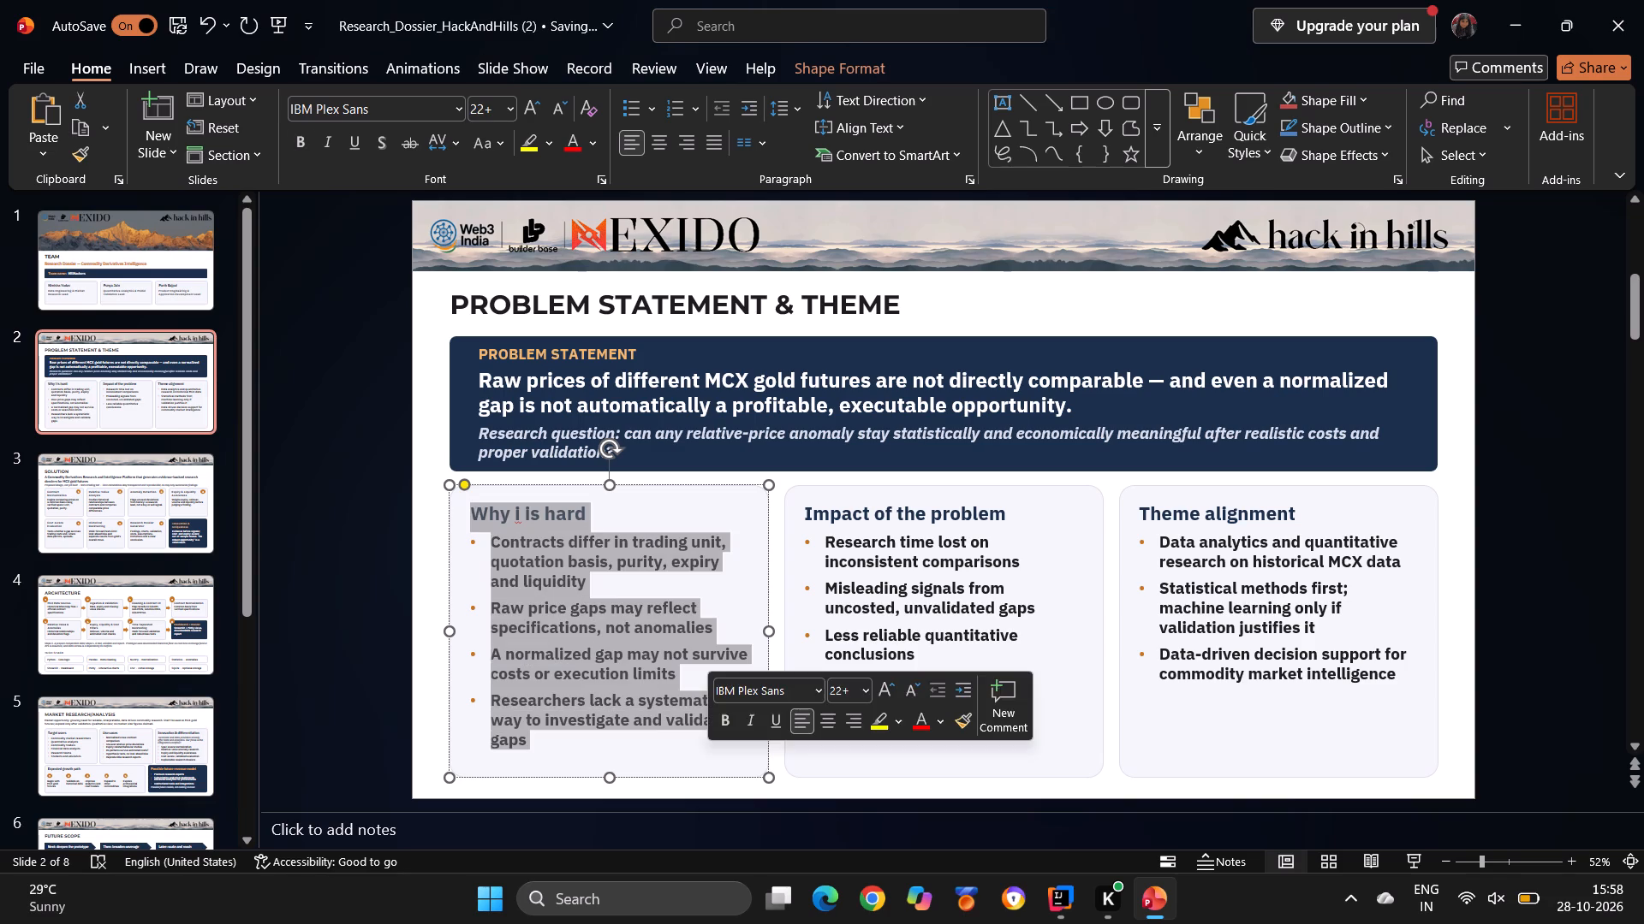
key(Delete)
click(906, 768)
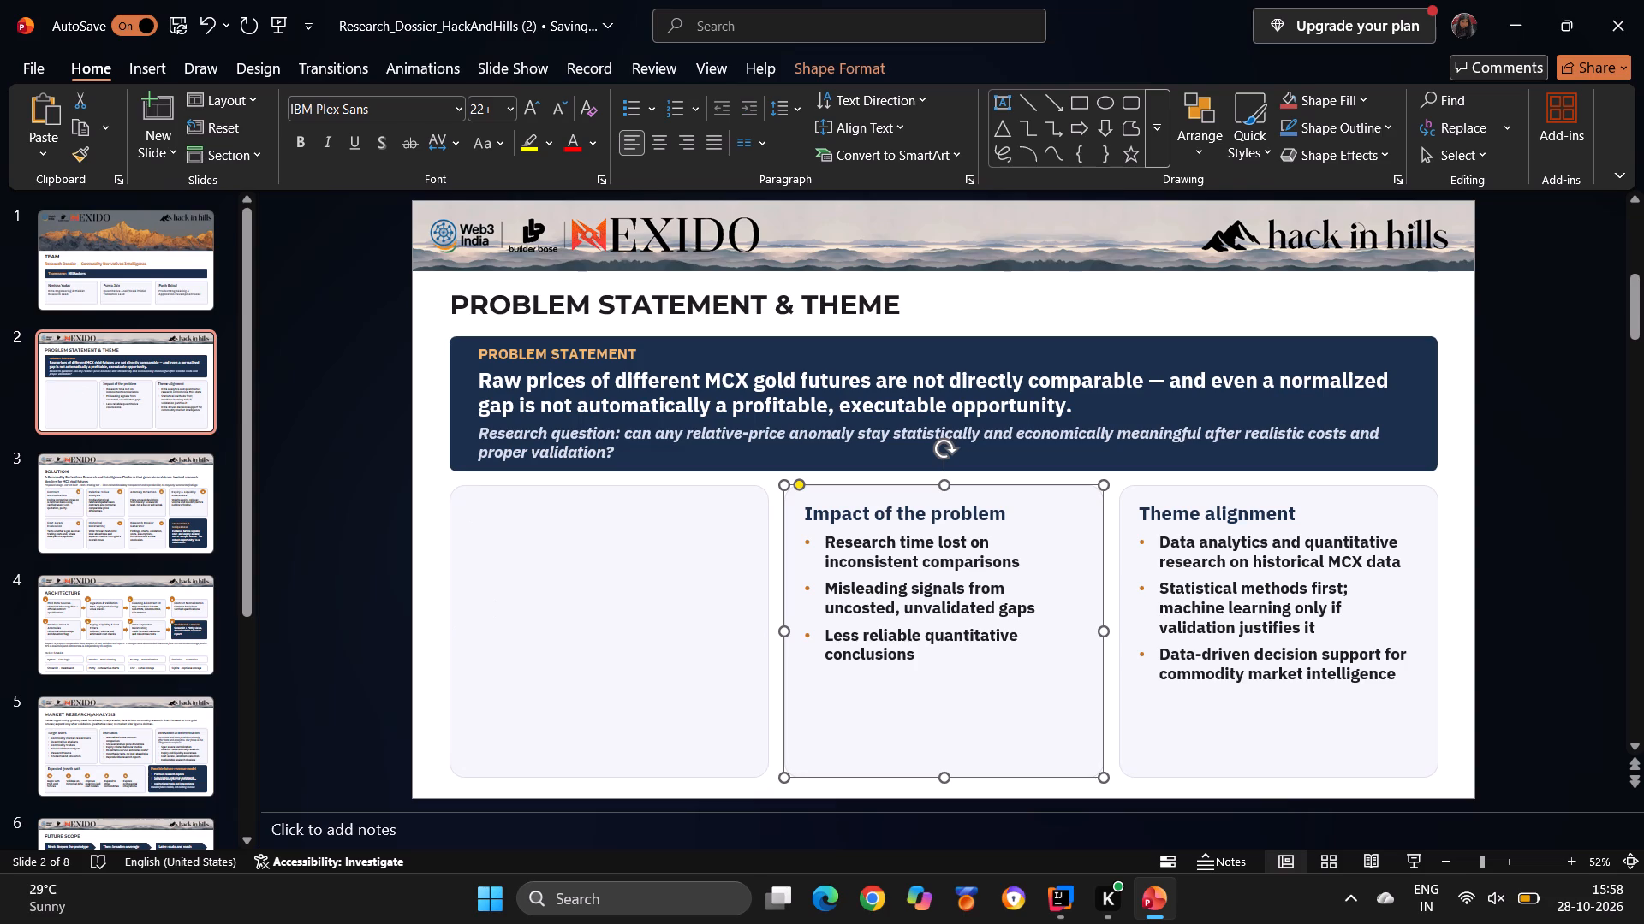
key(Delete)
click(1195, 684)
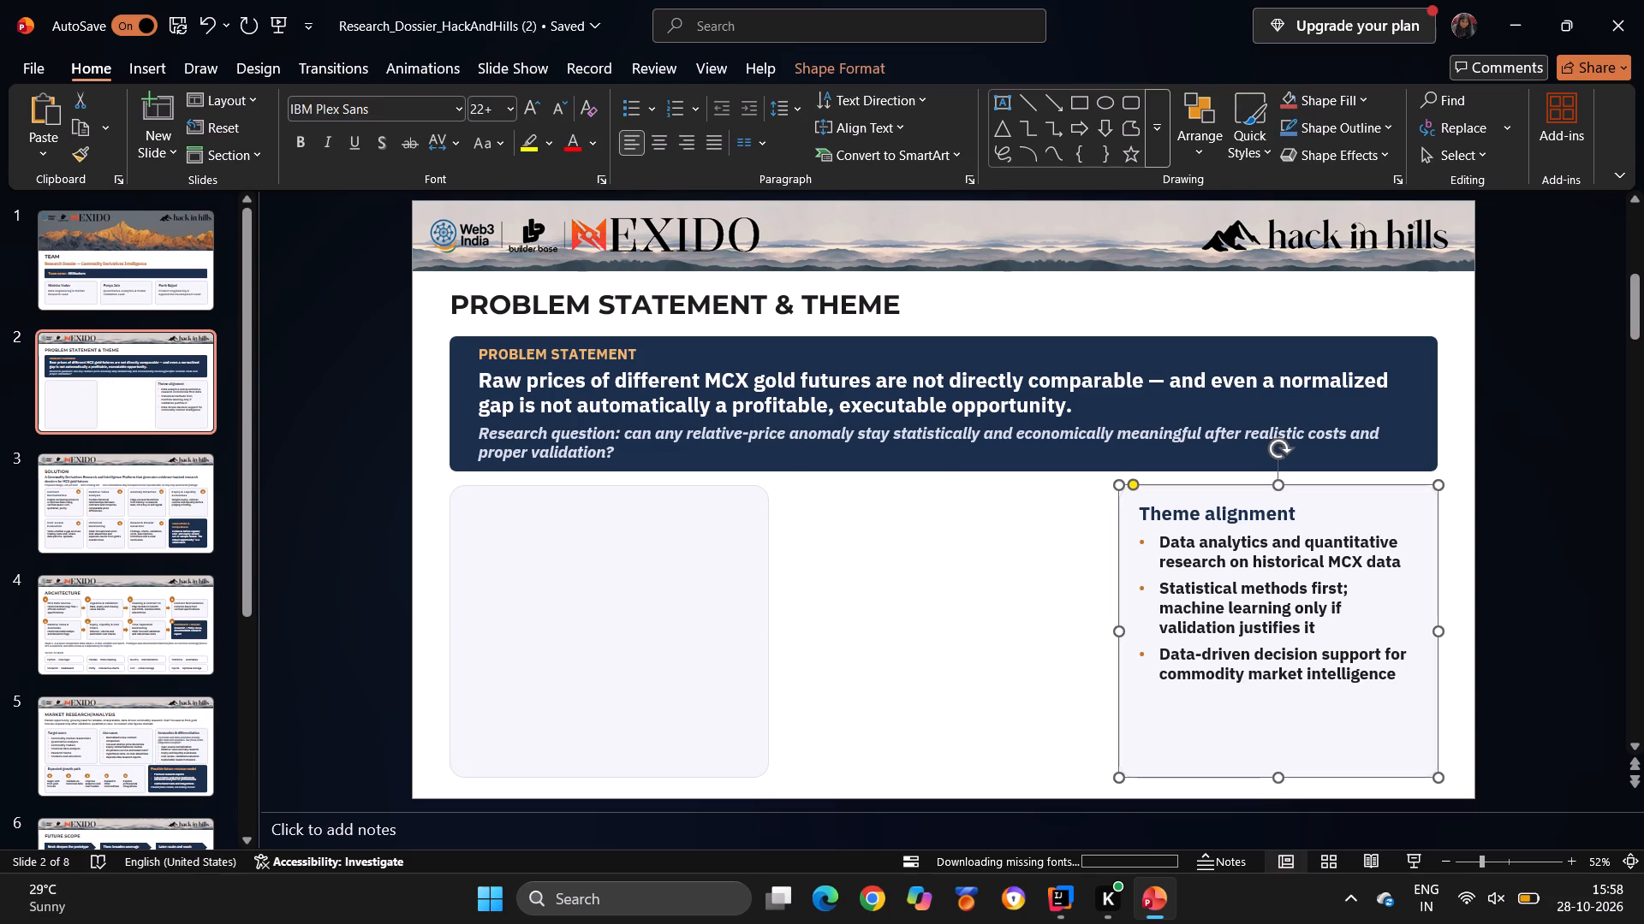
key(Delete)
click(790, 625)
click(742, 614)
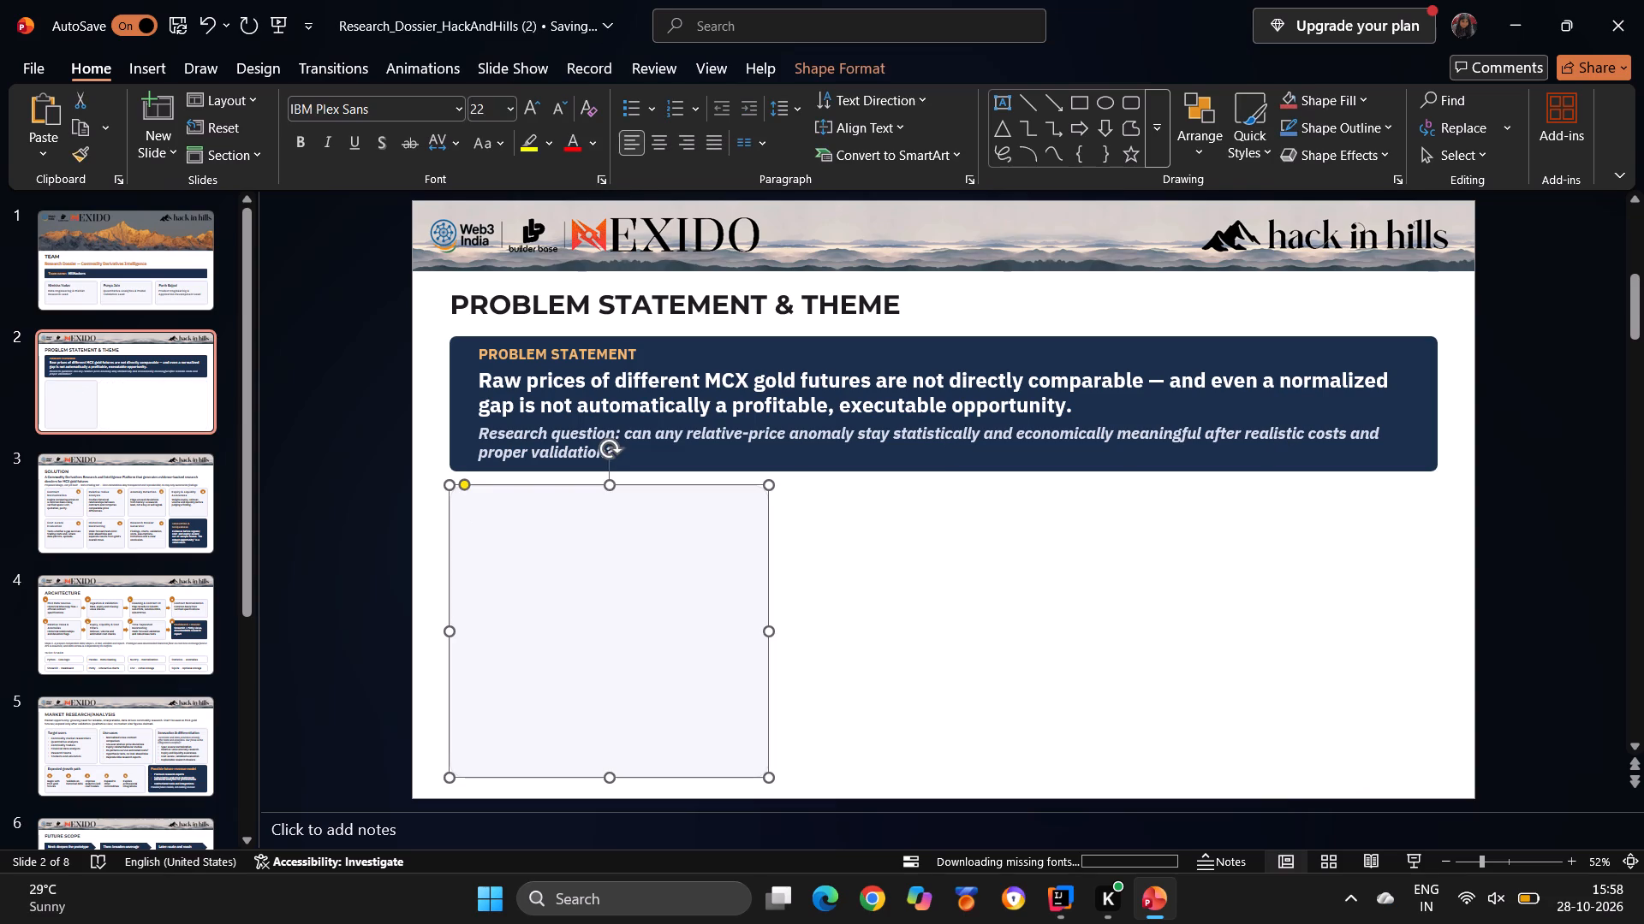
key(Delete)
Delete the statement and research question text from the navy banner, keeping its "PROBLEM STATEMENT" label.
click(786, 467)
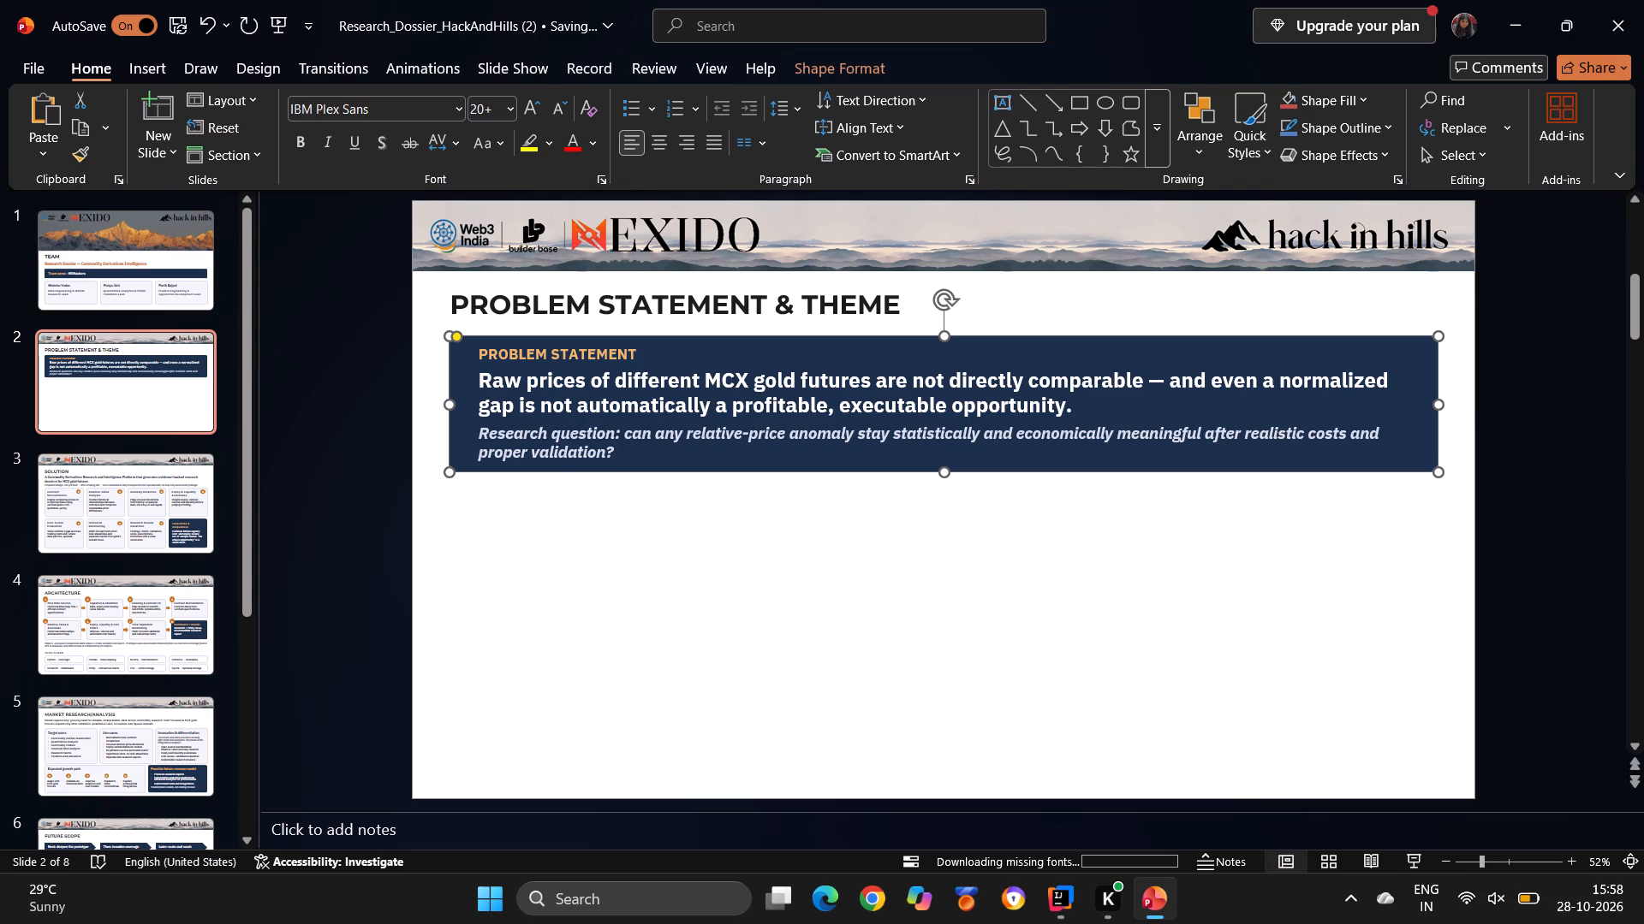
drag(481, 379, 613, 471)
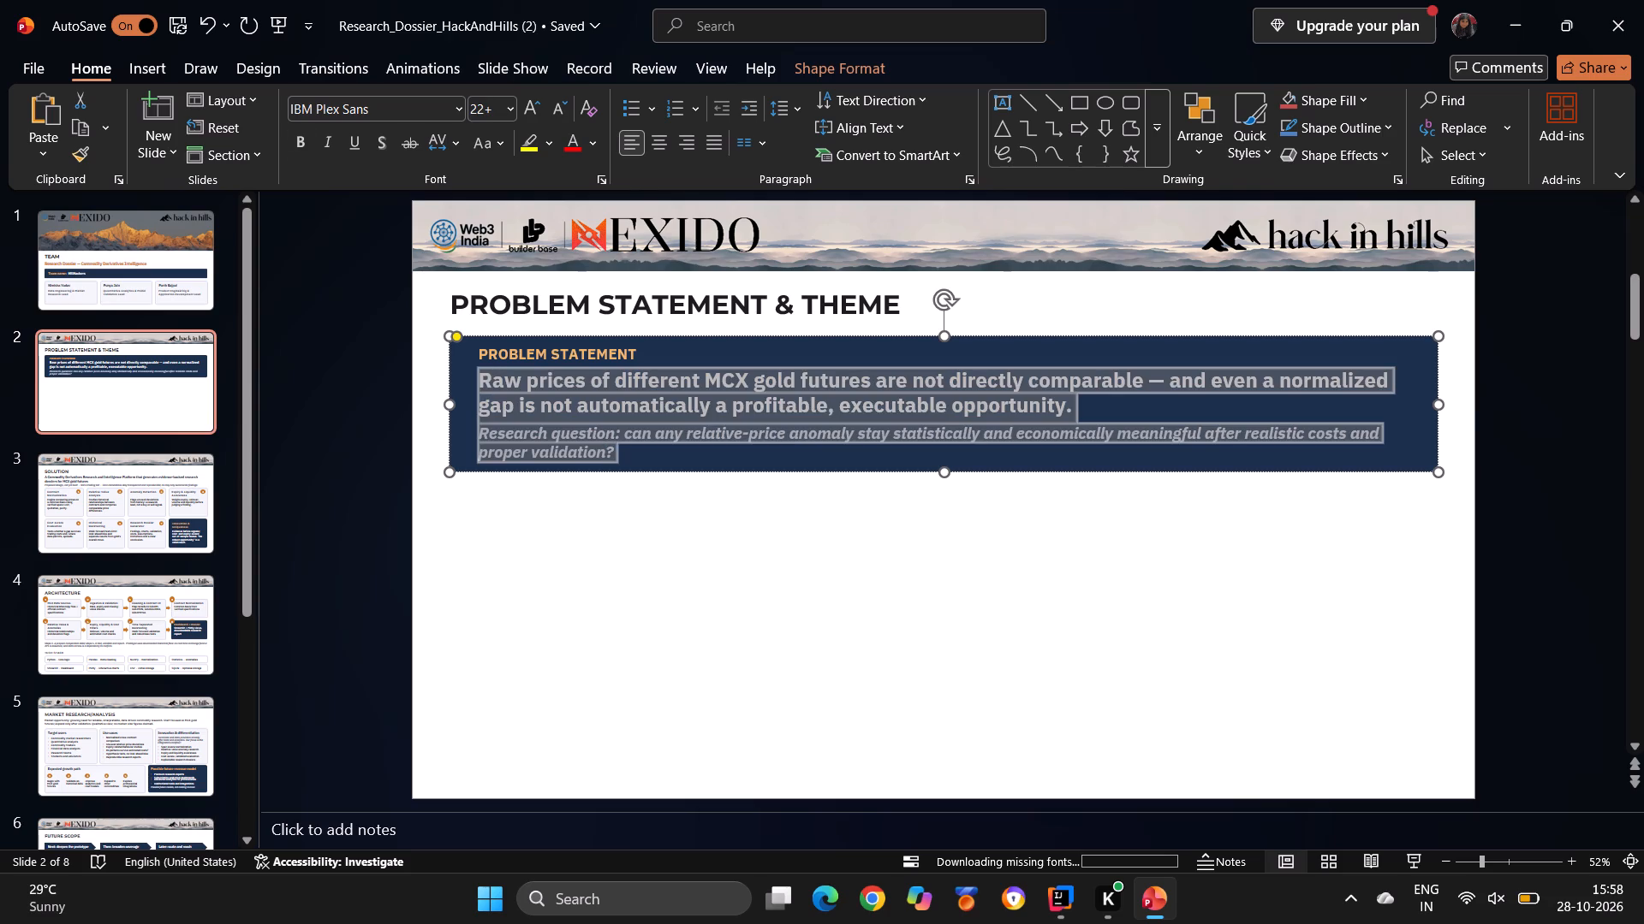
drag(613, 471, 615, 471)
key(BackSpace)
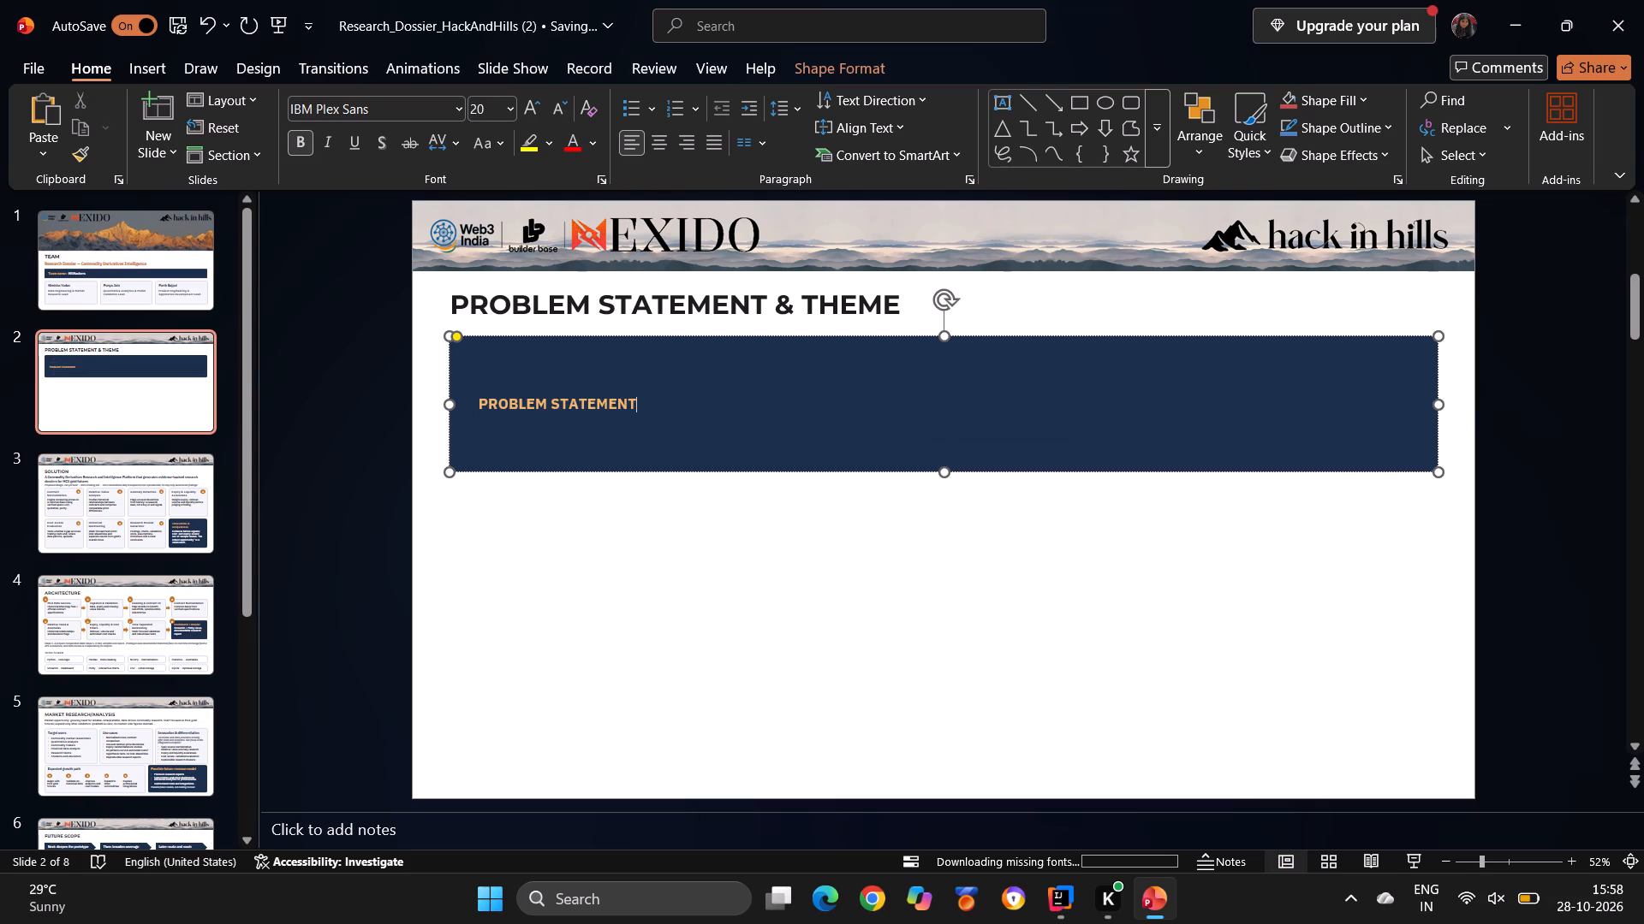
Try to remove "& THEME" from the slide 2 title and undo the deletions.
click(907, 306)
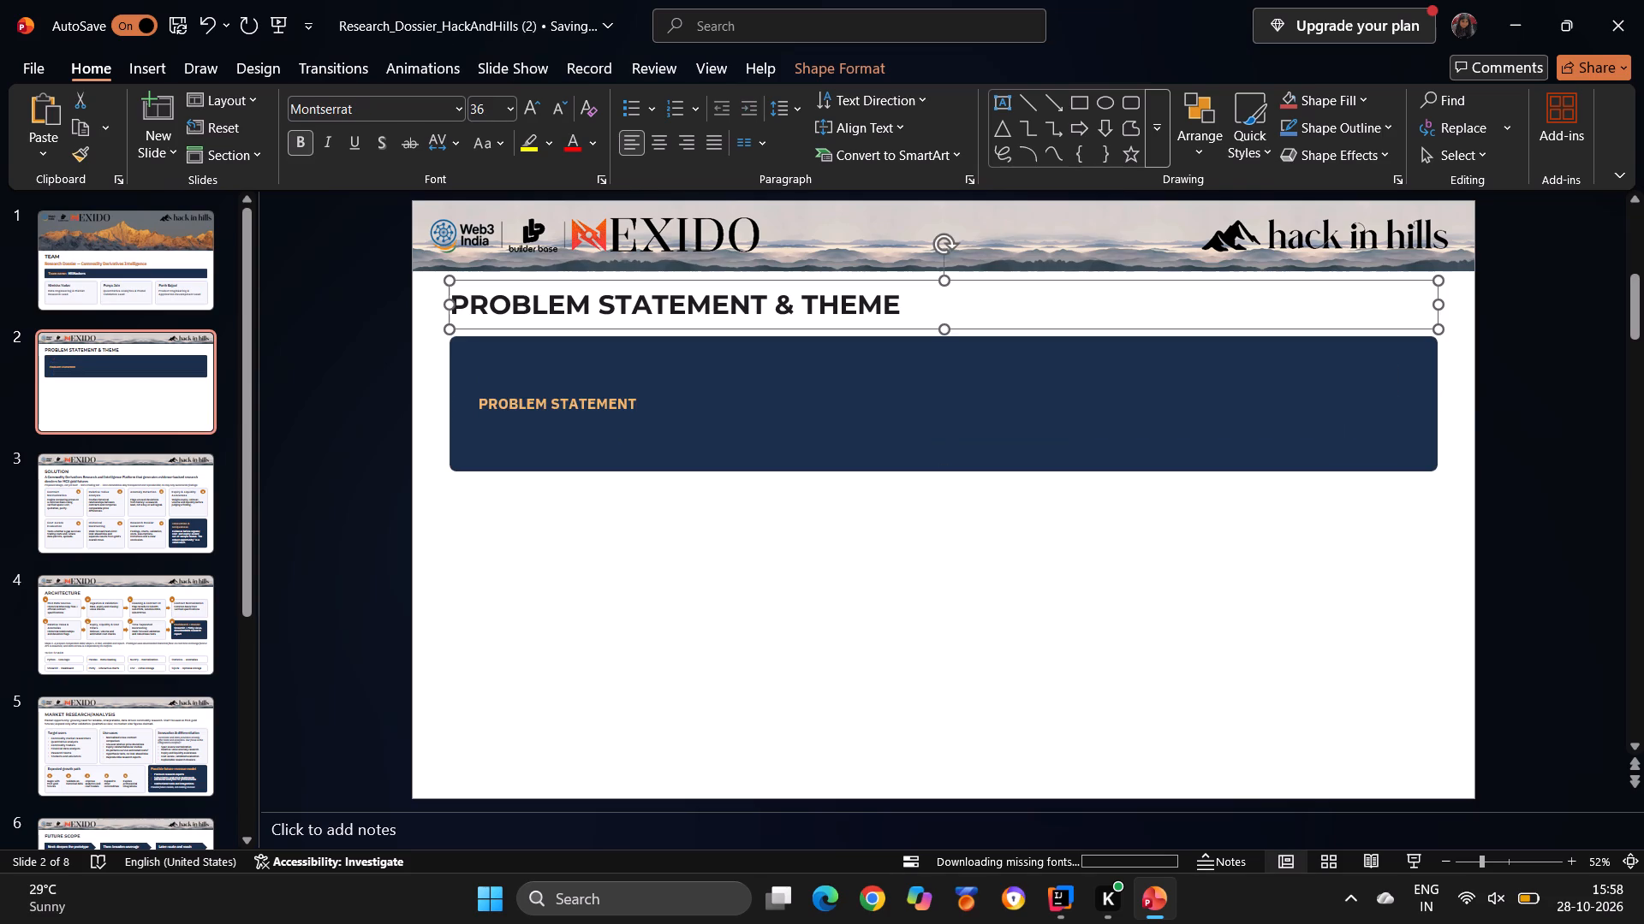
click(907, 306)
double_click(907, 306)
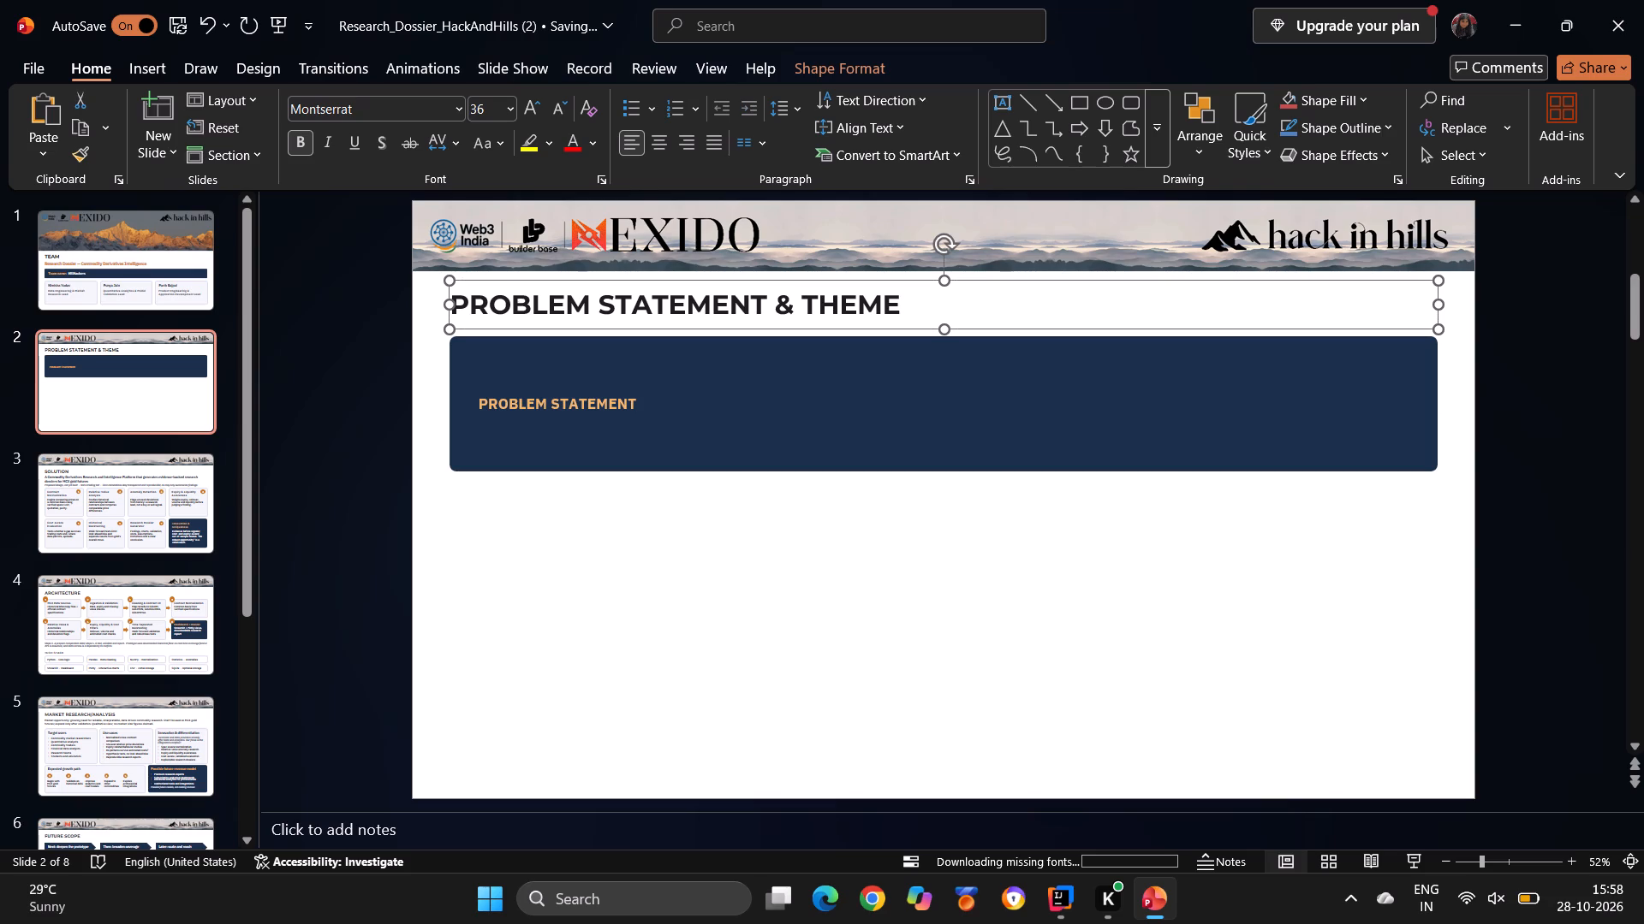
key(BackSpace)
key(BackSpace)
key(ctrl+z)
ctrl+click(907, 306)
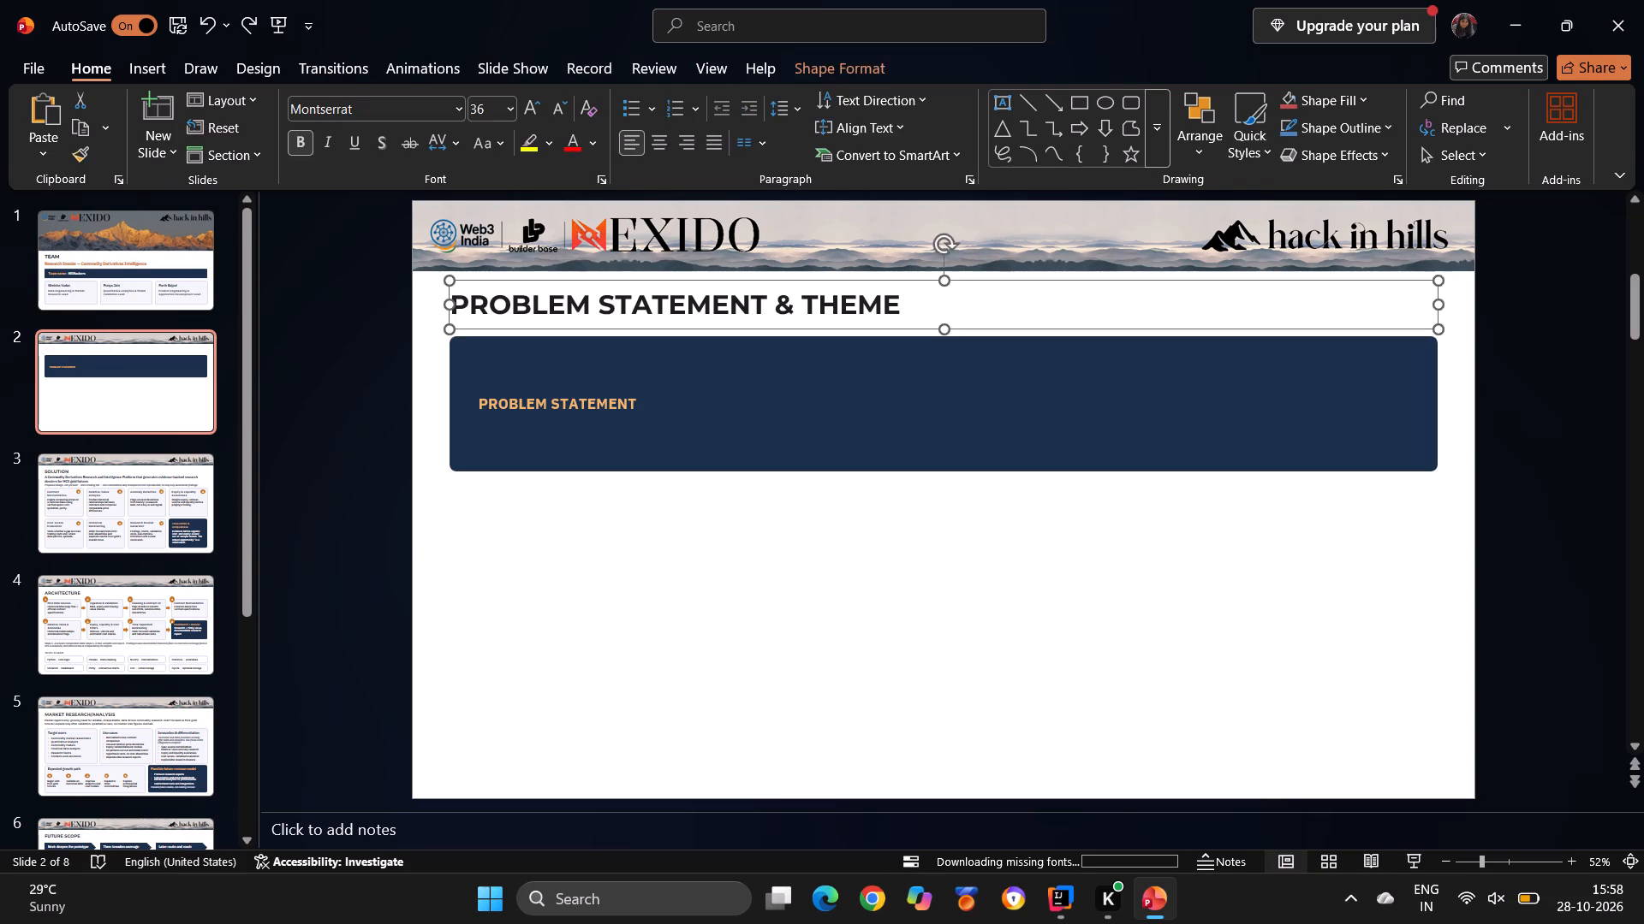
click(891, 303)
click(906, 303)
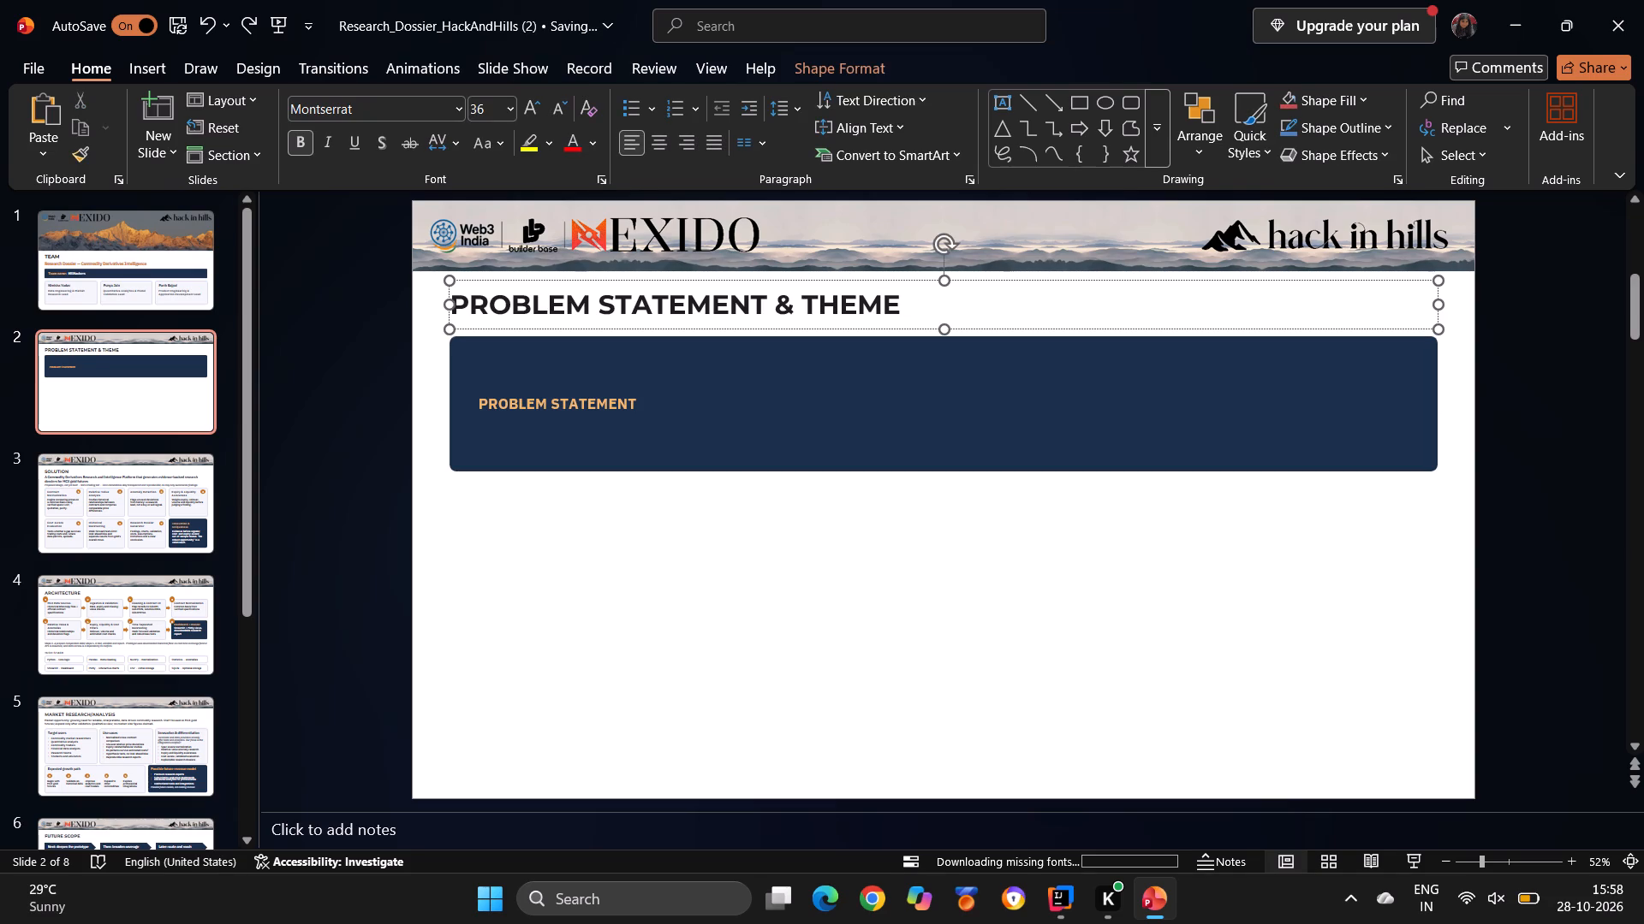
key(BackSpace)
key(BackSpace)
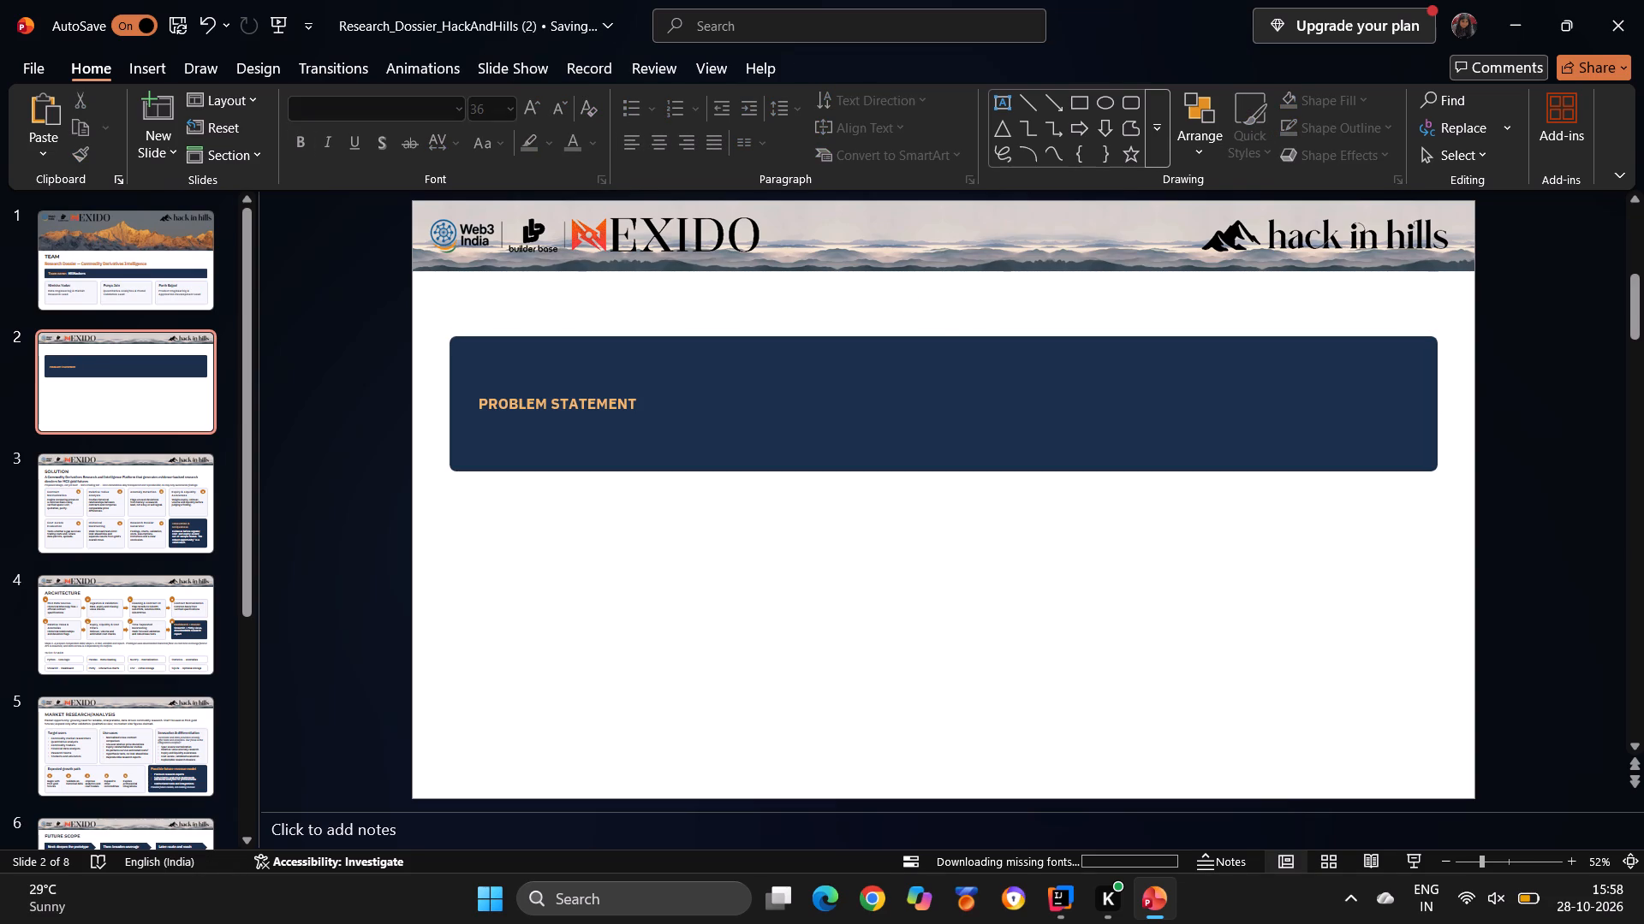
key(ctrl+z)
Change the slide 2 title text to "PROBLEM STATEMENT:".
click(902, 303)
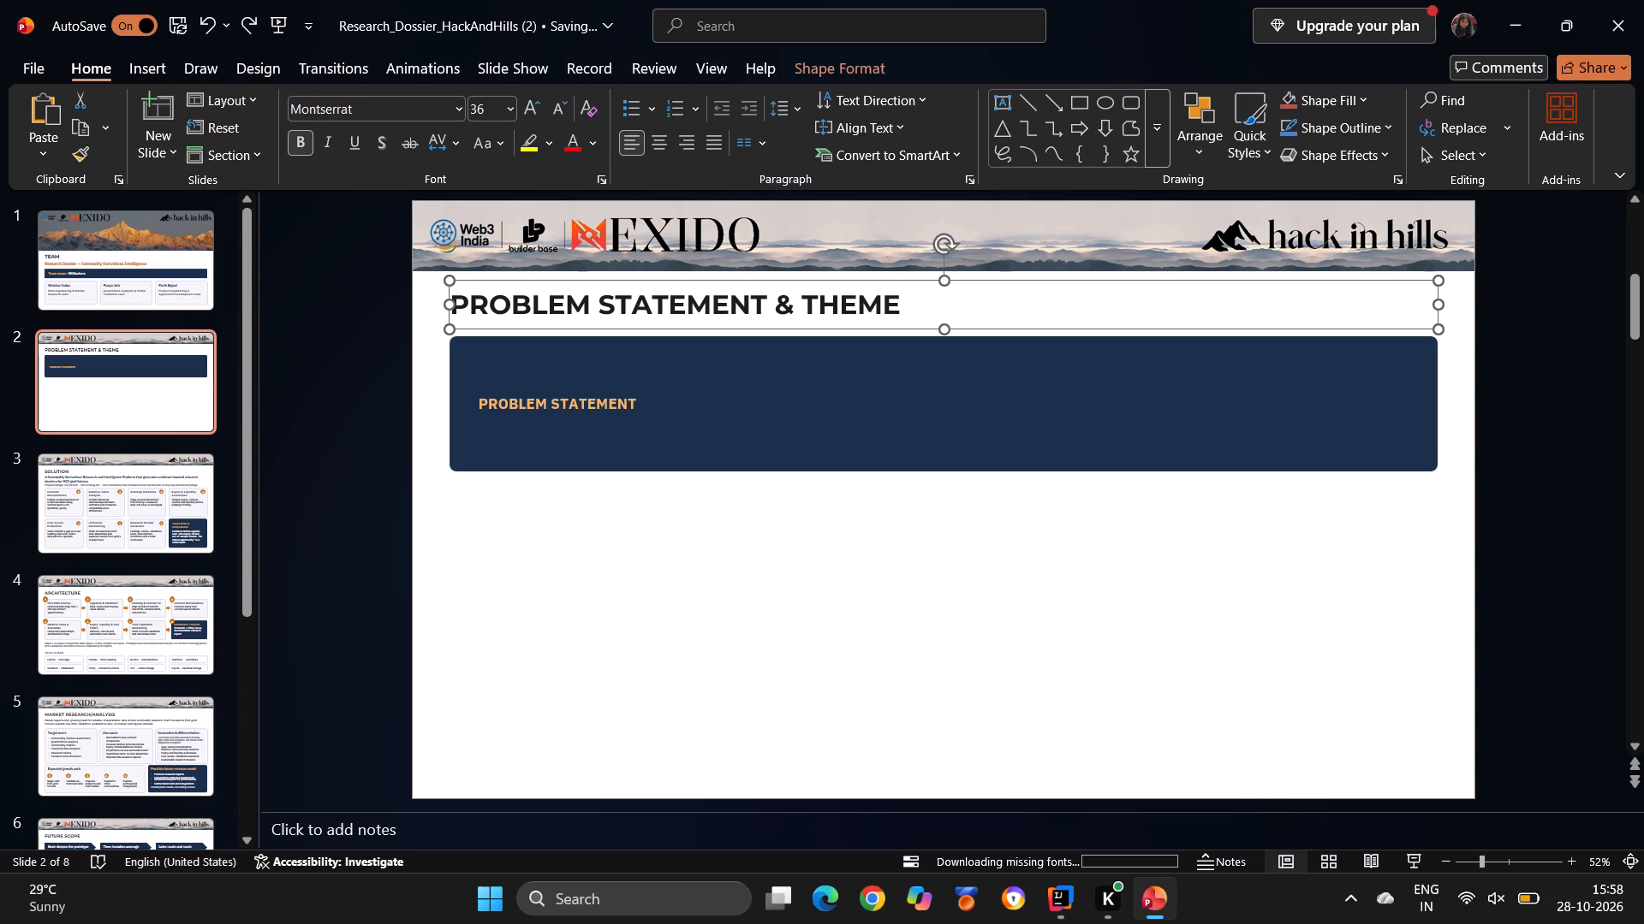
double_click(902, 303)
key(BackSpace)
key(BackSpace)
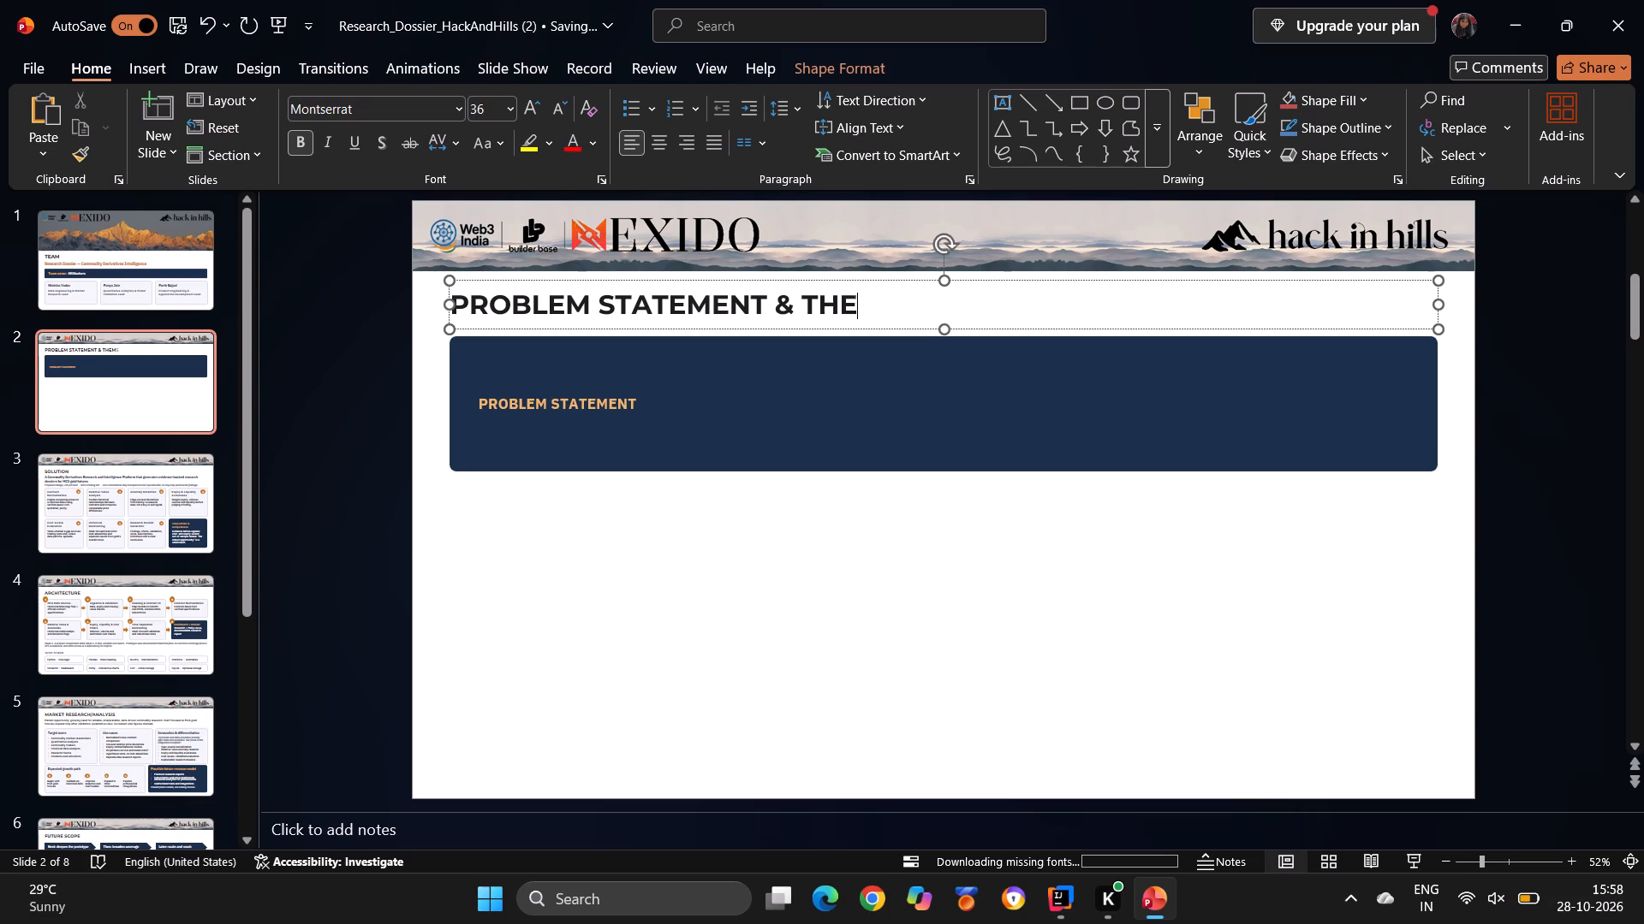
key(BackSpace)
key(BackSpace)
key(BackSpace)
key(BackSpace)
key(BackSpace)
key(BackSpace)
key(shift+colon)
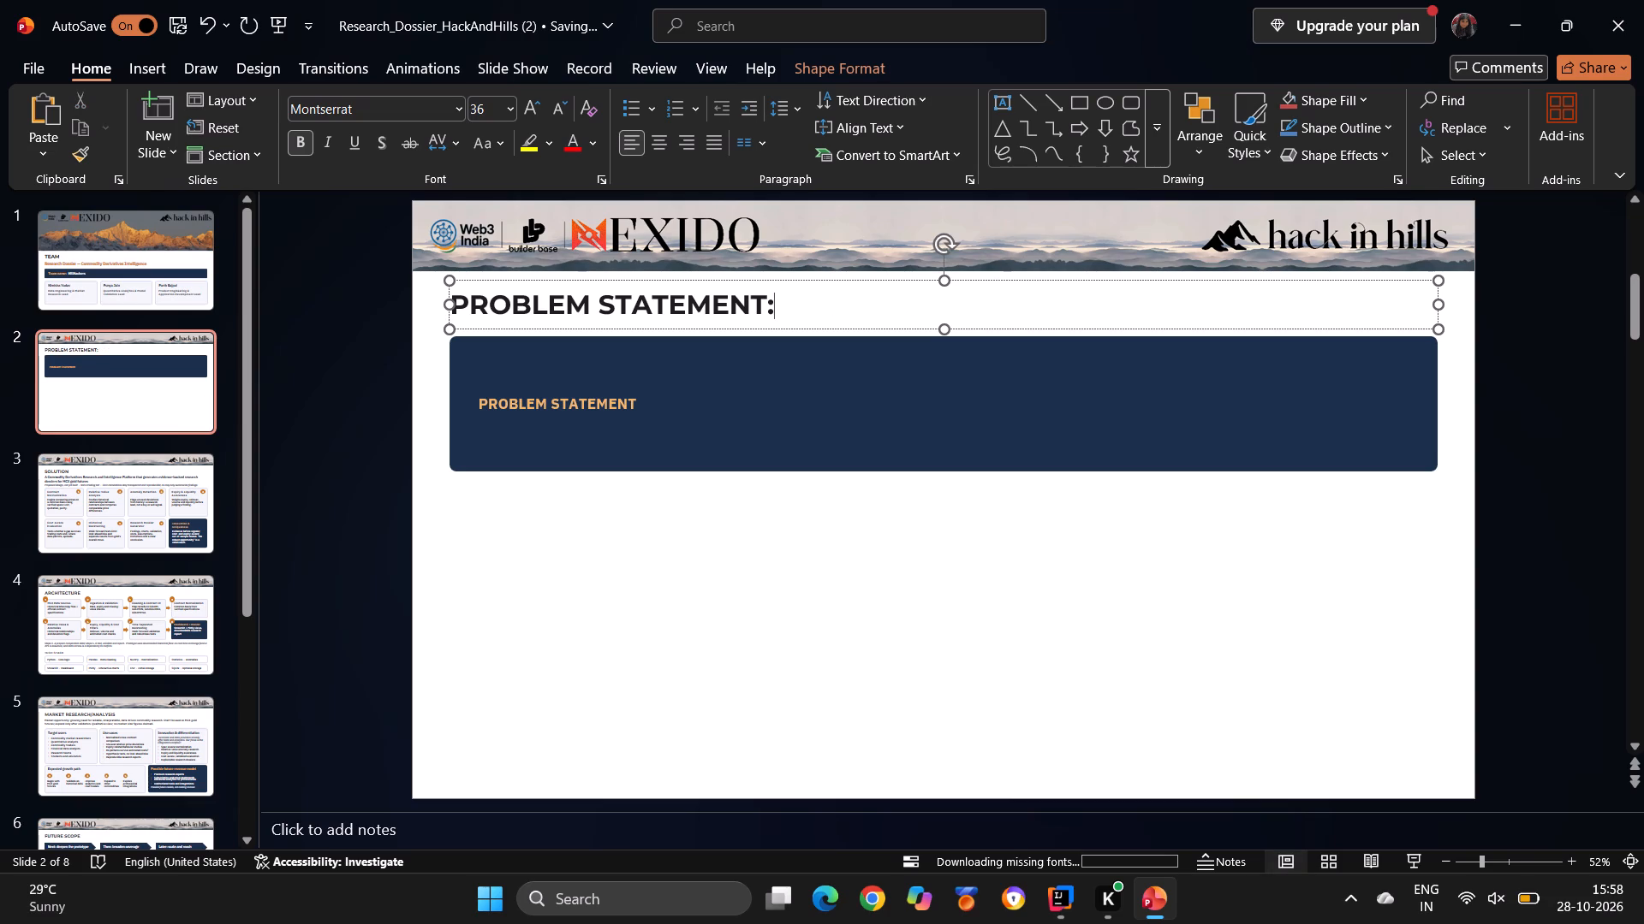
Center-align the "PROBLEM STATEMENT:" title text.
drag(455, 299, 788, 313)
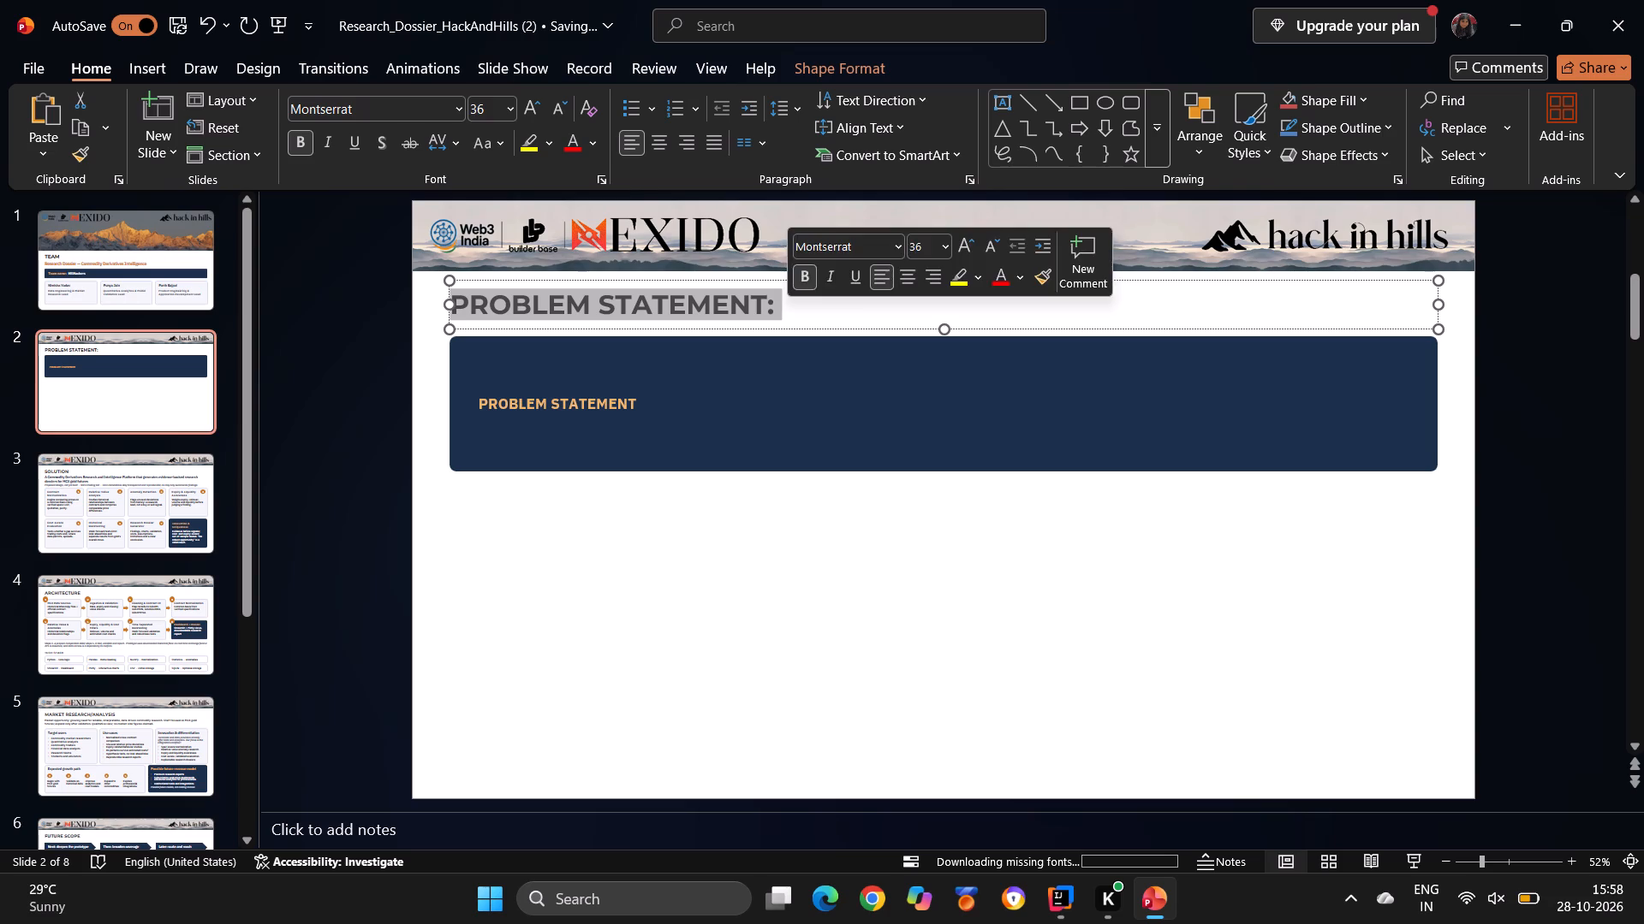
click(667, 141)
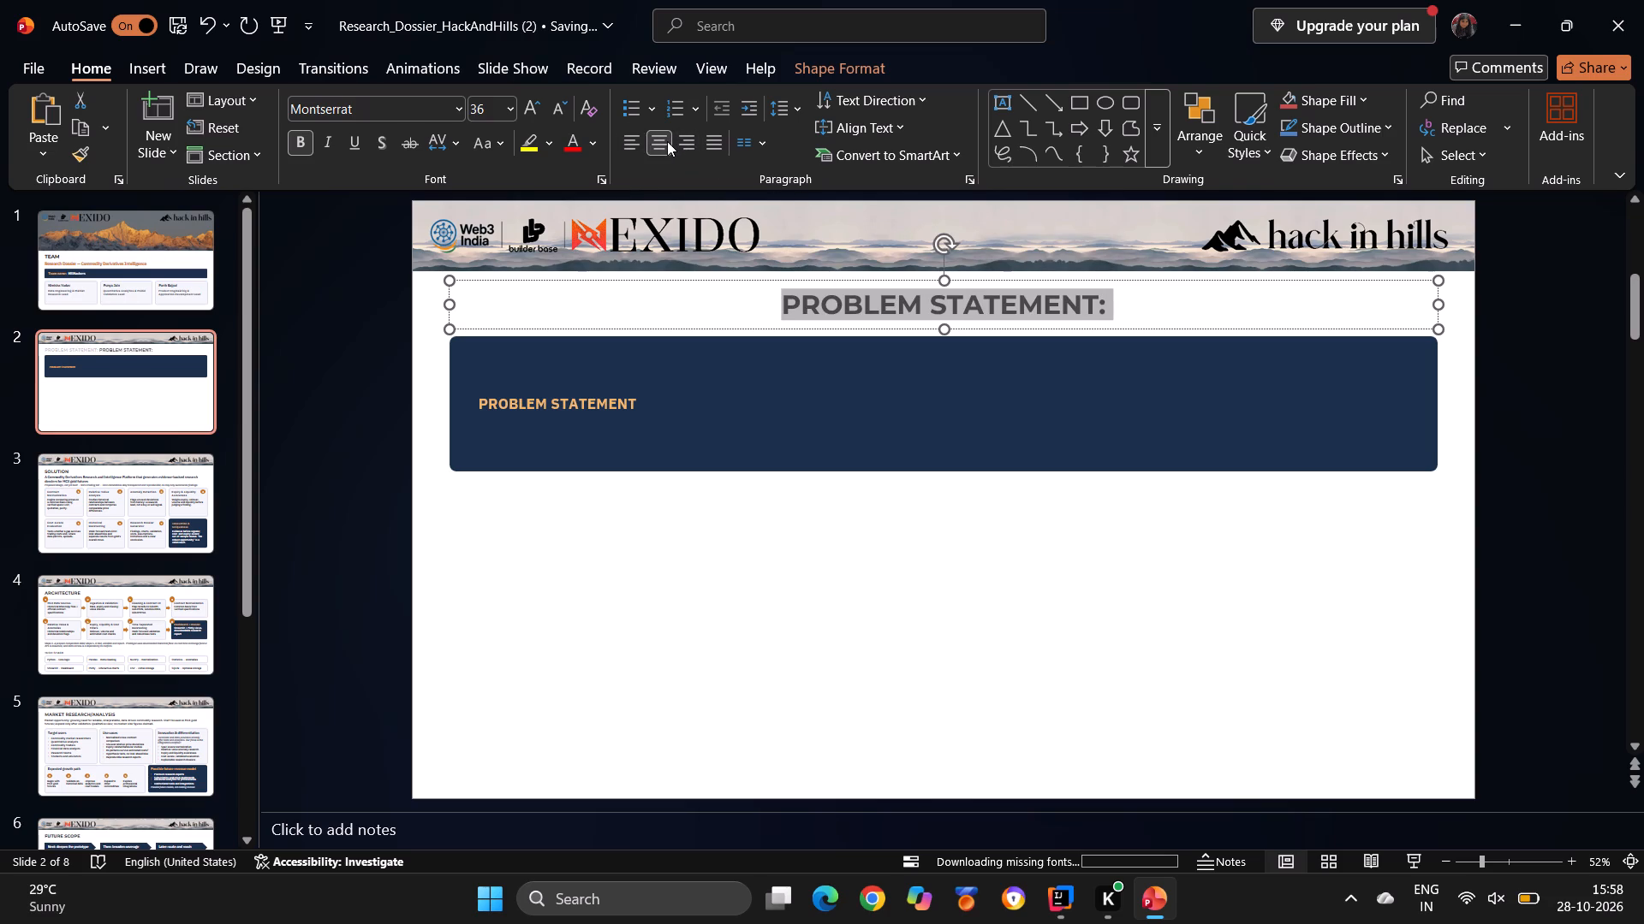
Open the font color choices for the selected title text.
click(550, 143)
click(592, 139)
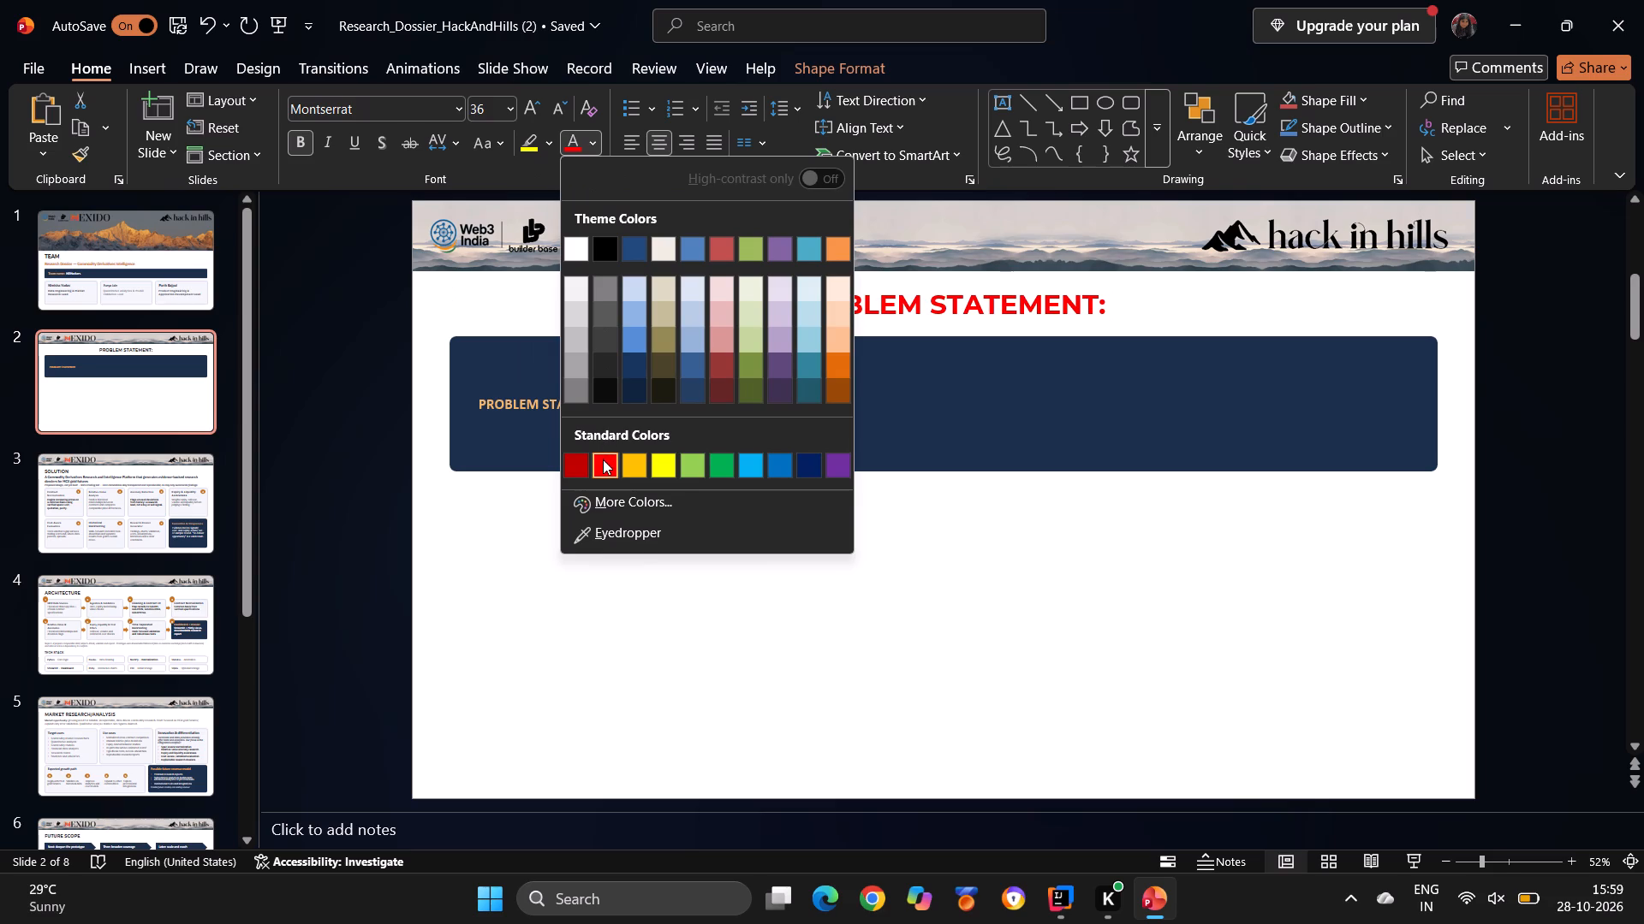
Color the slide 2 title "PROBLEM STATEMENT:" standard red.
click(603, 460)
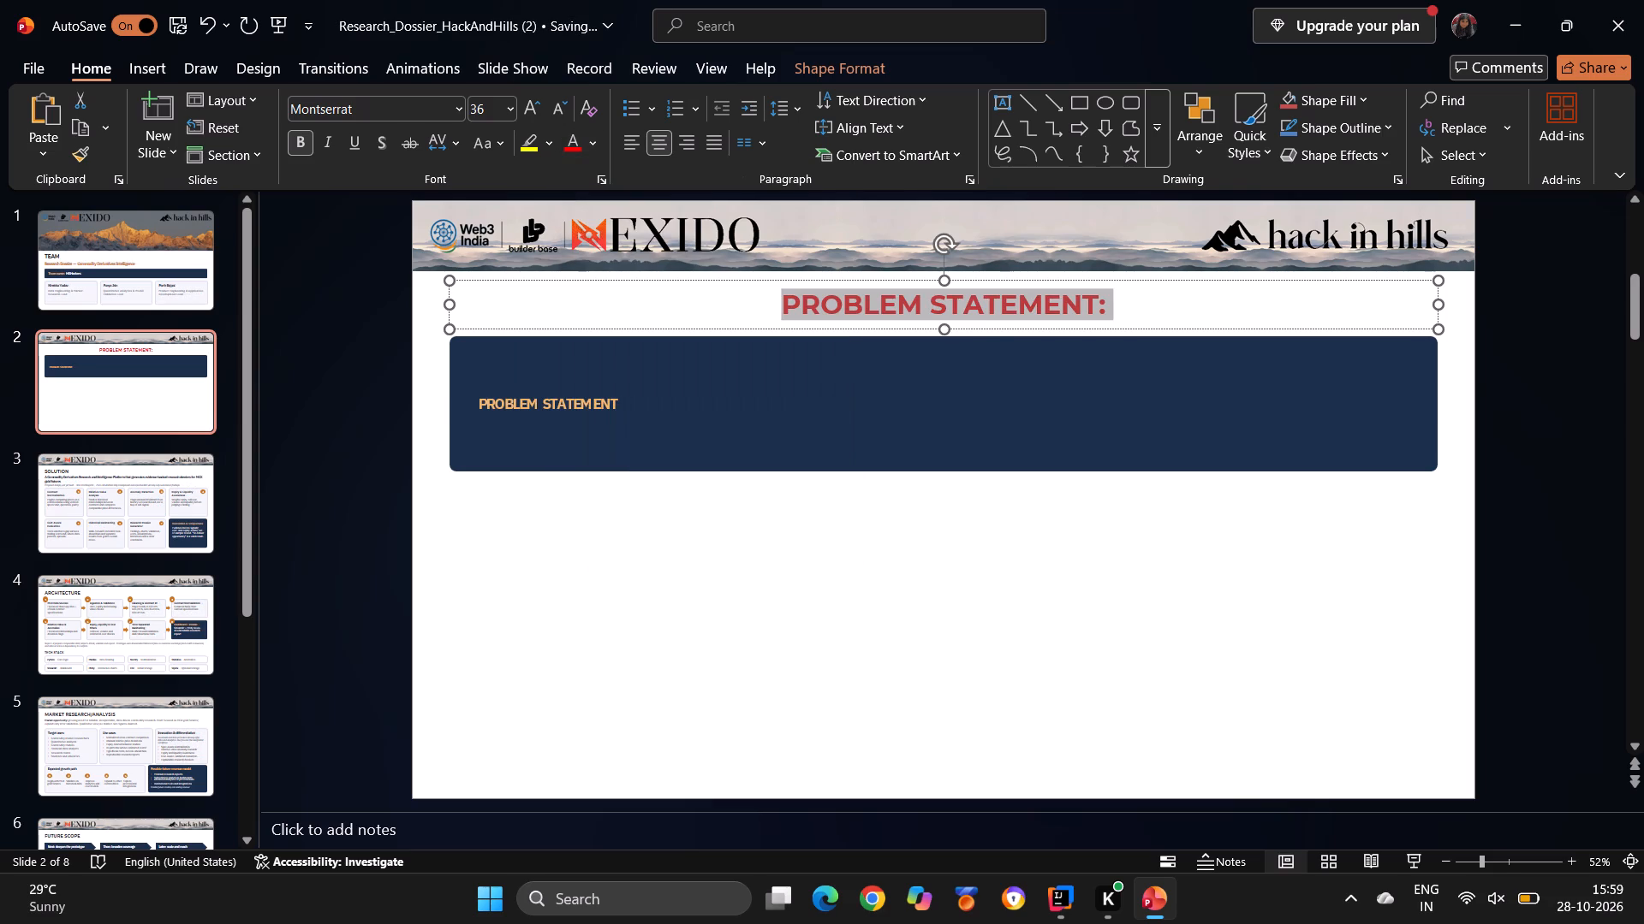
Delete the "PROBLEM STATEMENT" text inside the dark blue box on slide 2, leaving the box in place.
click(625, 403)
double_click(606, 403)
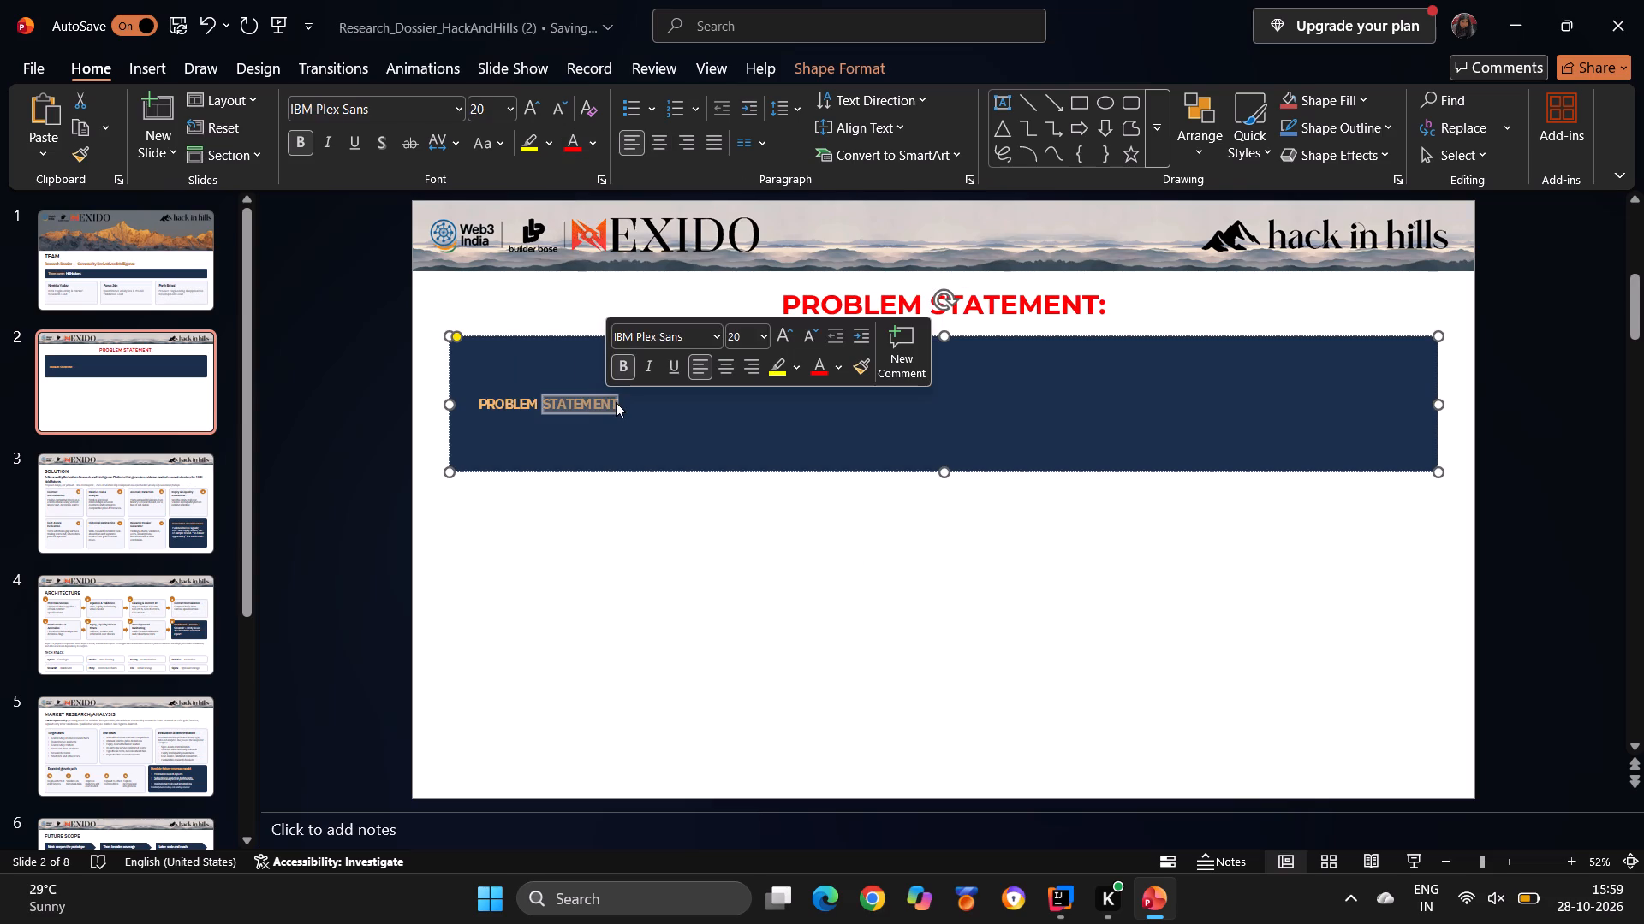
key(BackSpace)
key(BackSpace)
key(BackSpace)
key(BackSpace)
key(BackSpace)
key(BackSpace)
key(BackSpace)
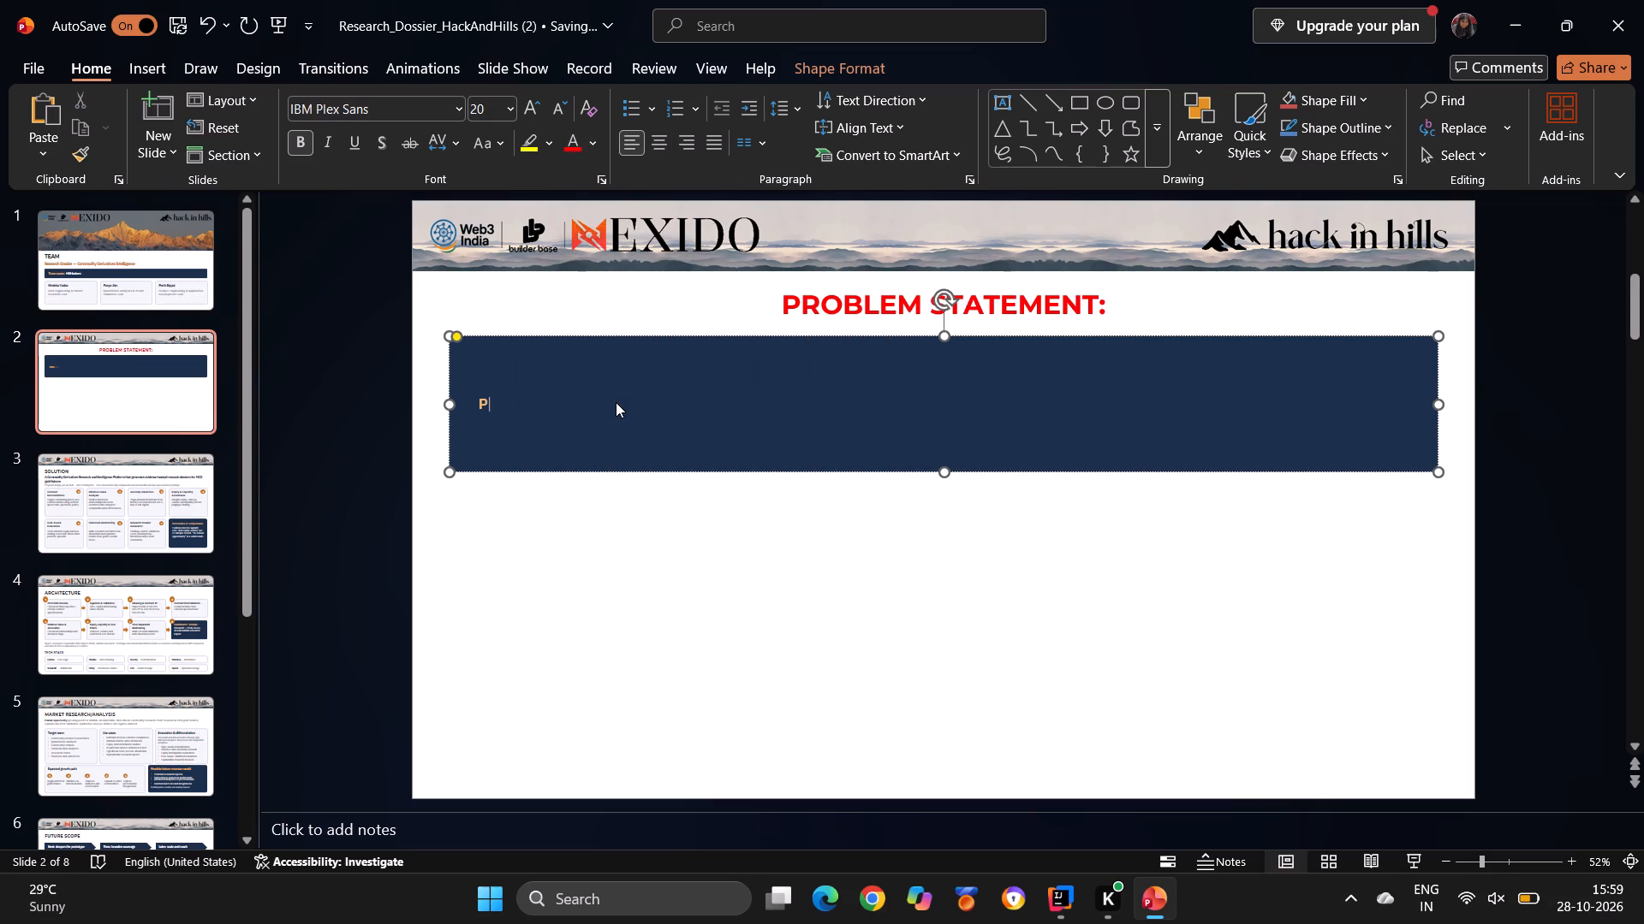
key(BackSpace)
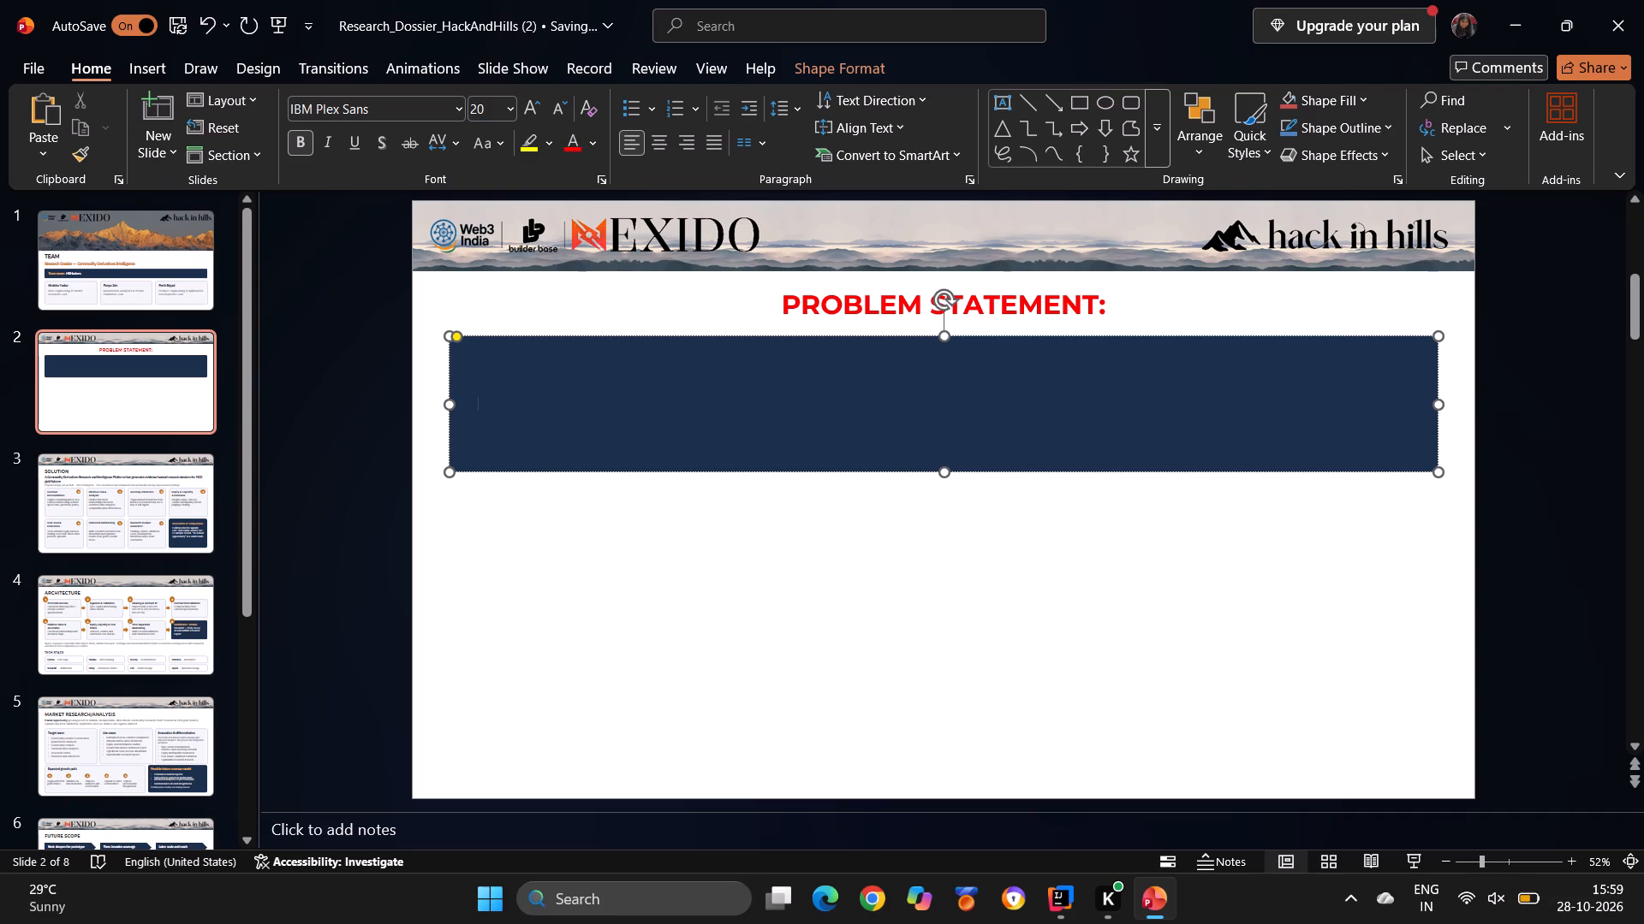
Search the computer for the WhatsApp app with "wh".
click(563, 894)
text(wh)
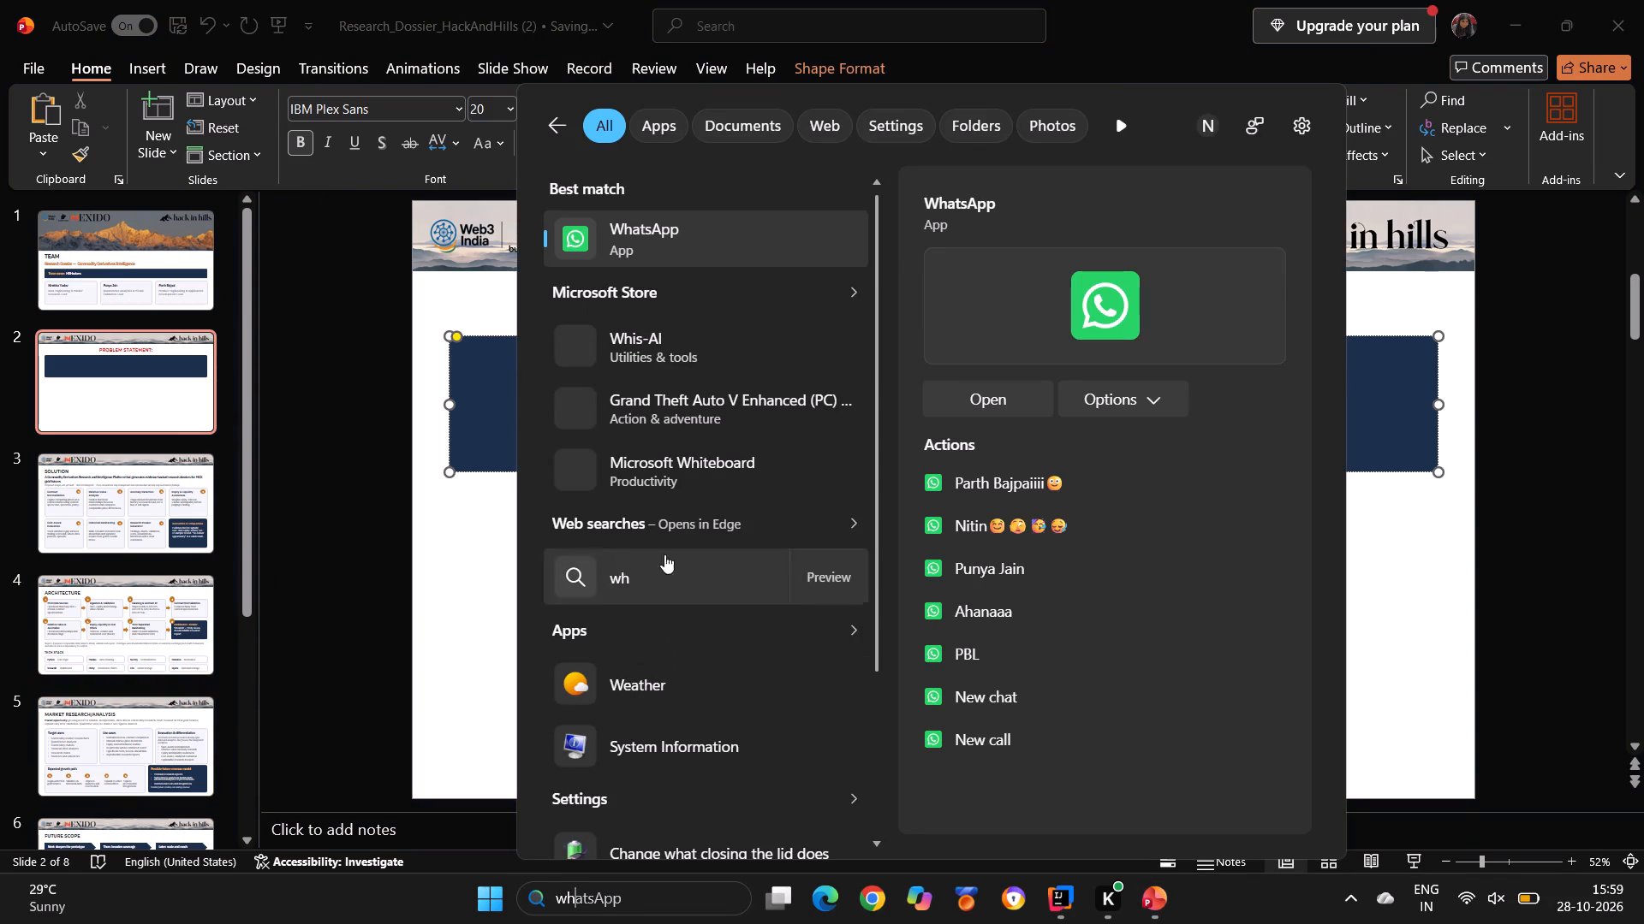
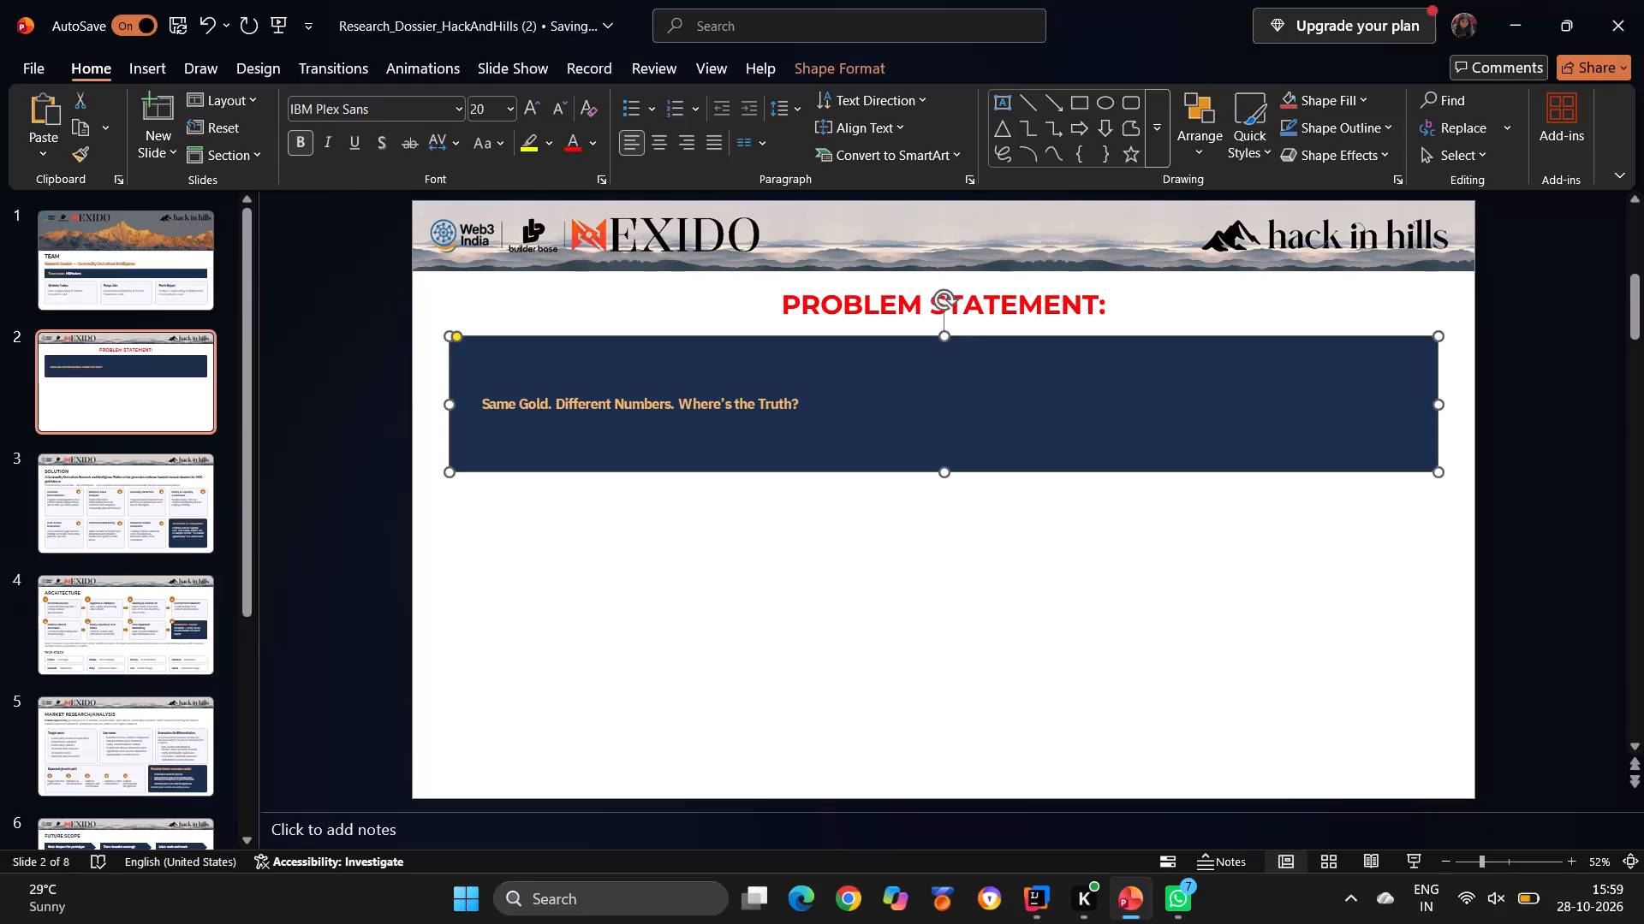
Set the font size of "Same Gold. Different Numbers. Where's the Truth?" in the blue box to 54.
drag(482, 401, 656, 420)
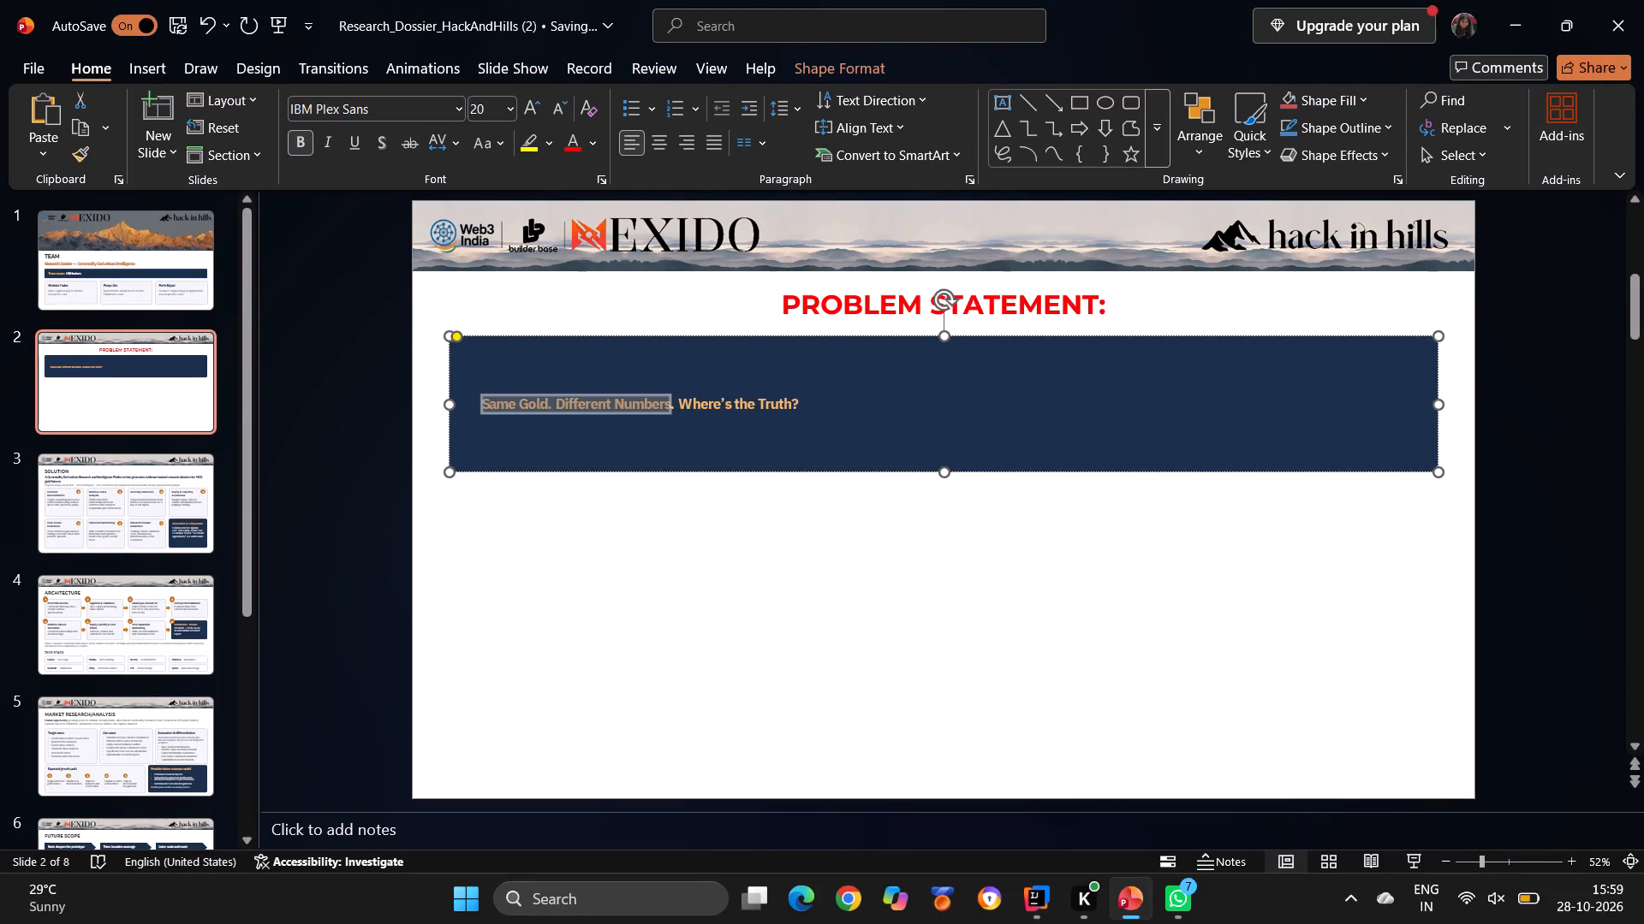
drag(656, 420, 819, 402)
click(505, 106)
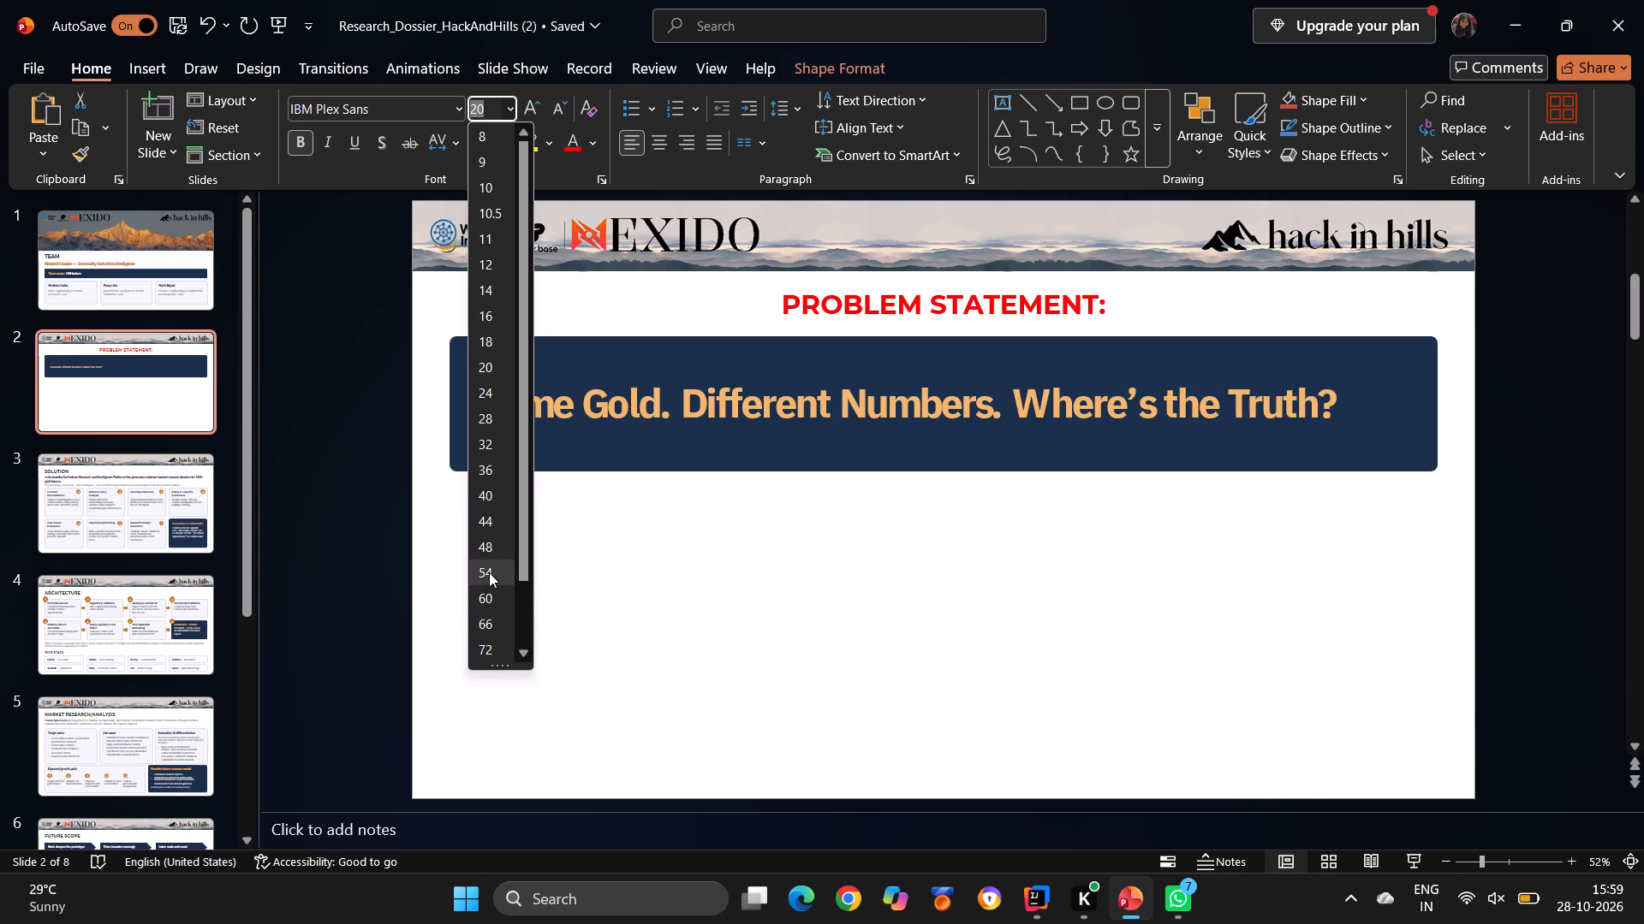
click(489, 572)
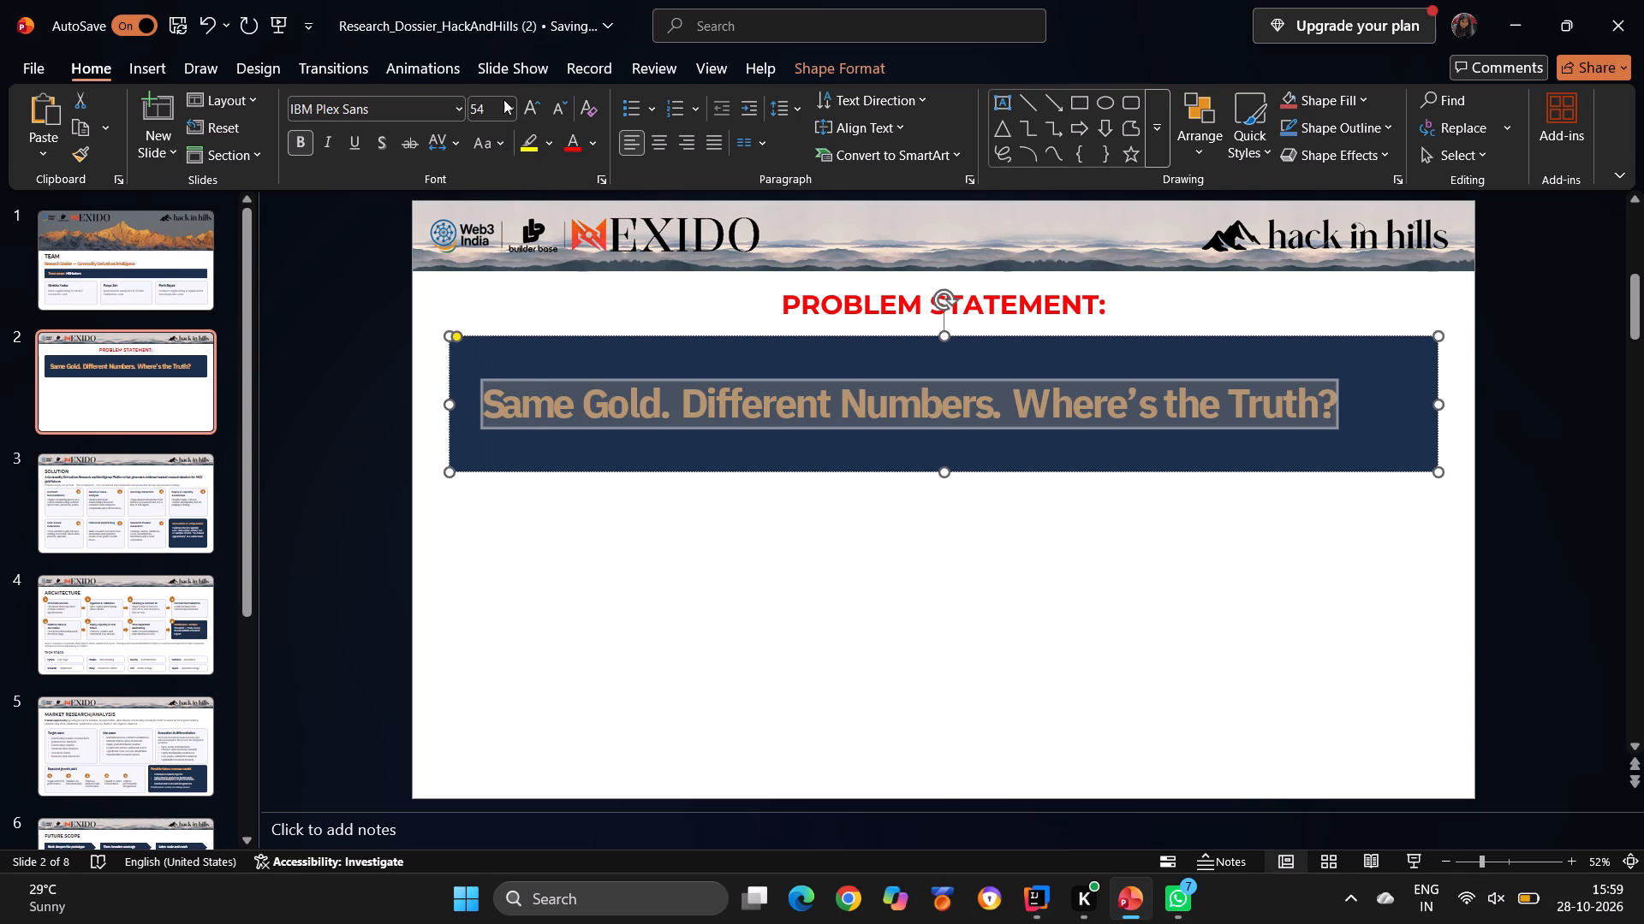
Open the font size choices for the selected blue box text.
click(505, 111)
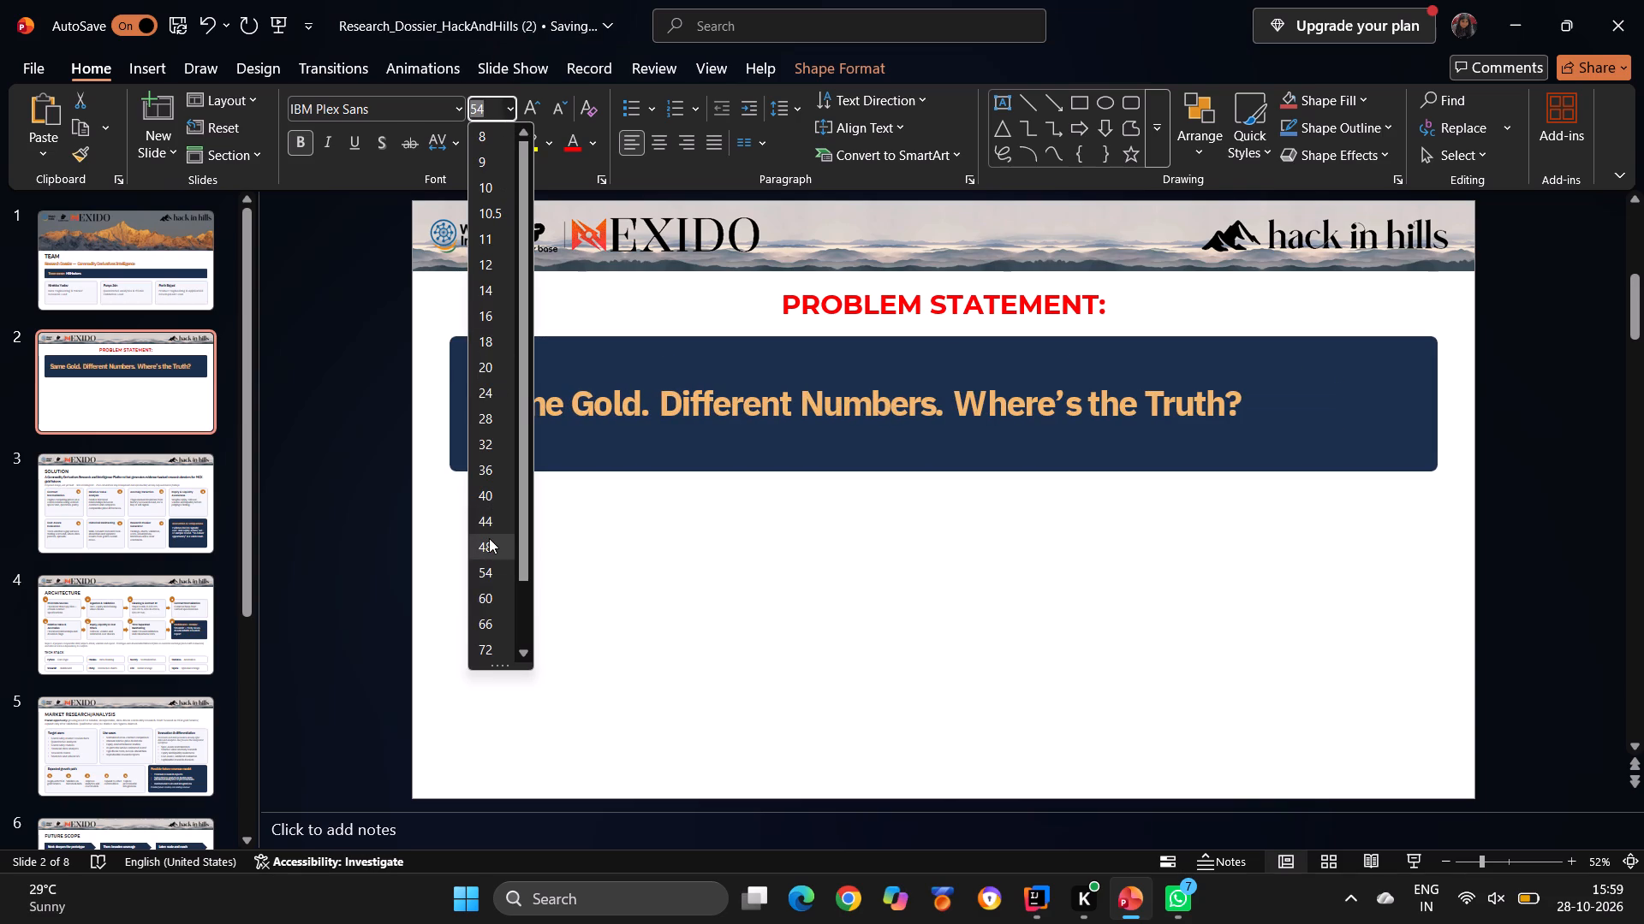
Set the font size of the "Same Gold. Different Numbers. Where's the Truth?" headline on slide 2 to 60.
click(491, 597)
Resize the navy headline box on slide 2 by raising its bottom edge slightly and adjusting its right edge slightly inward.
click(678, 446)
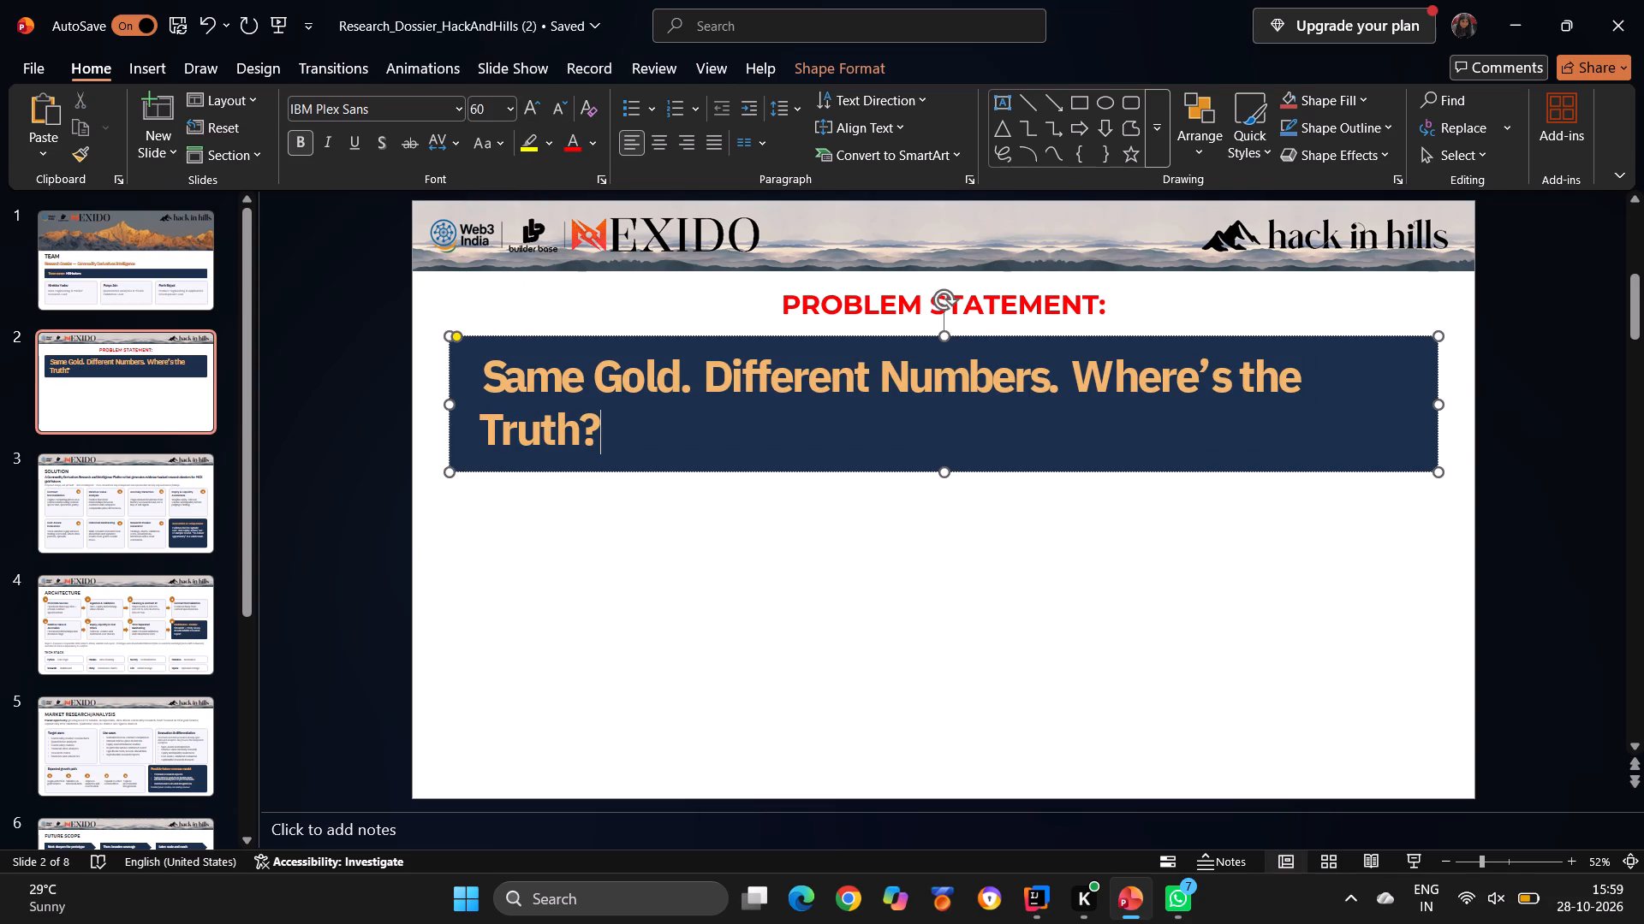
drag(946, 472, 952, 454)
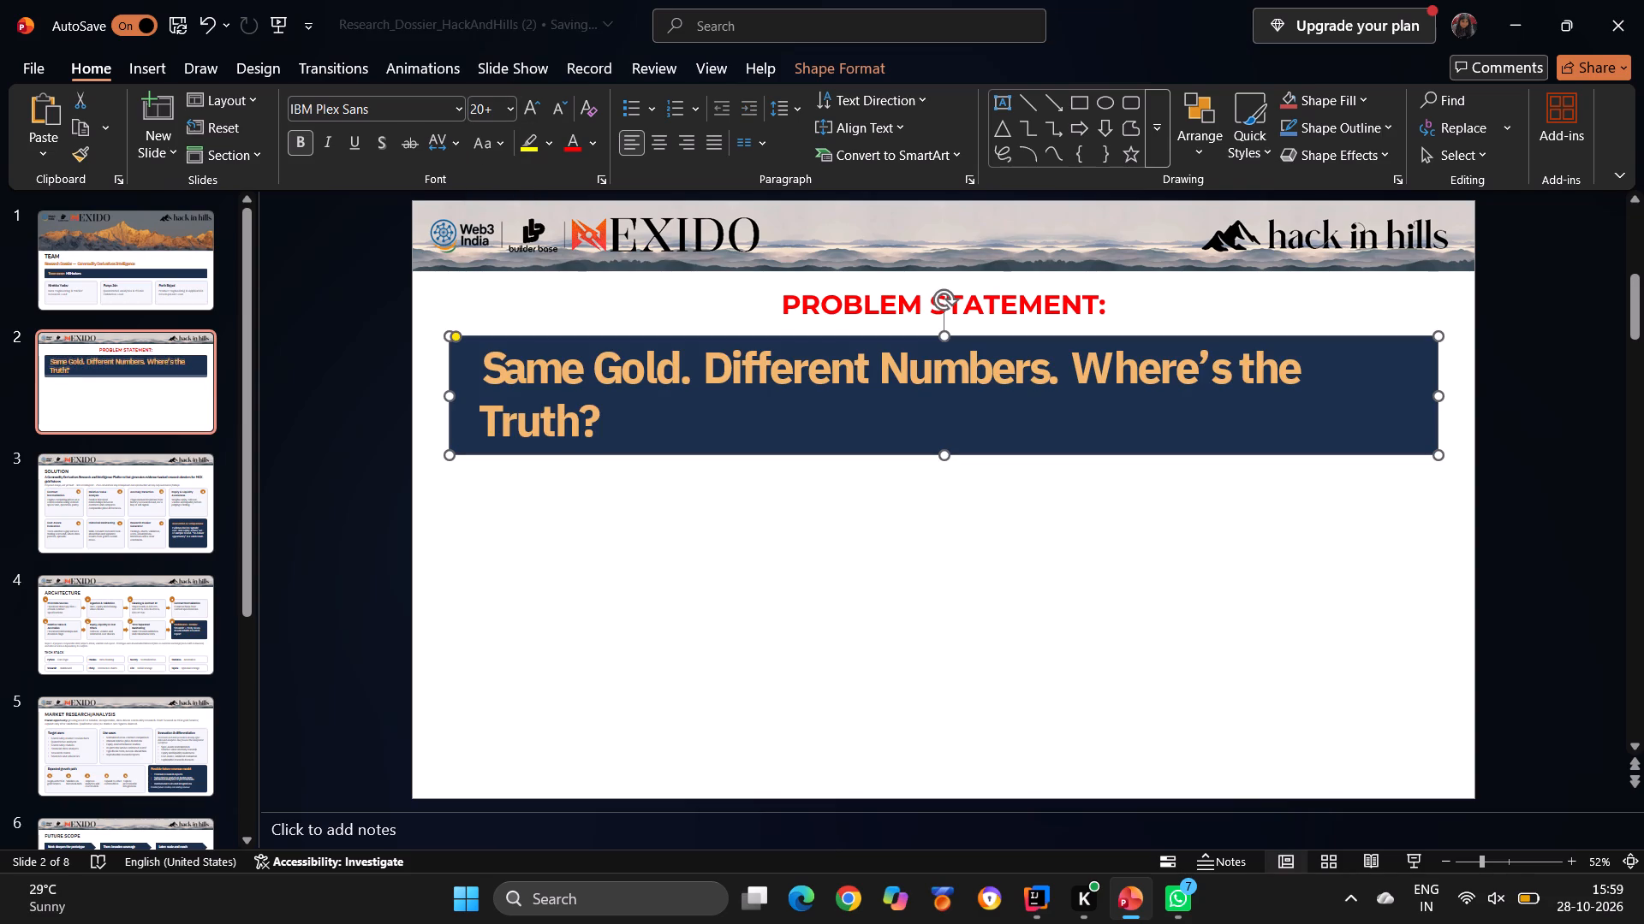
drag(1440, 390, 1430, 393)
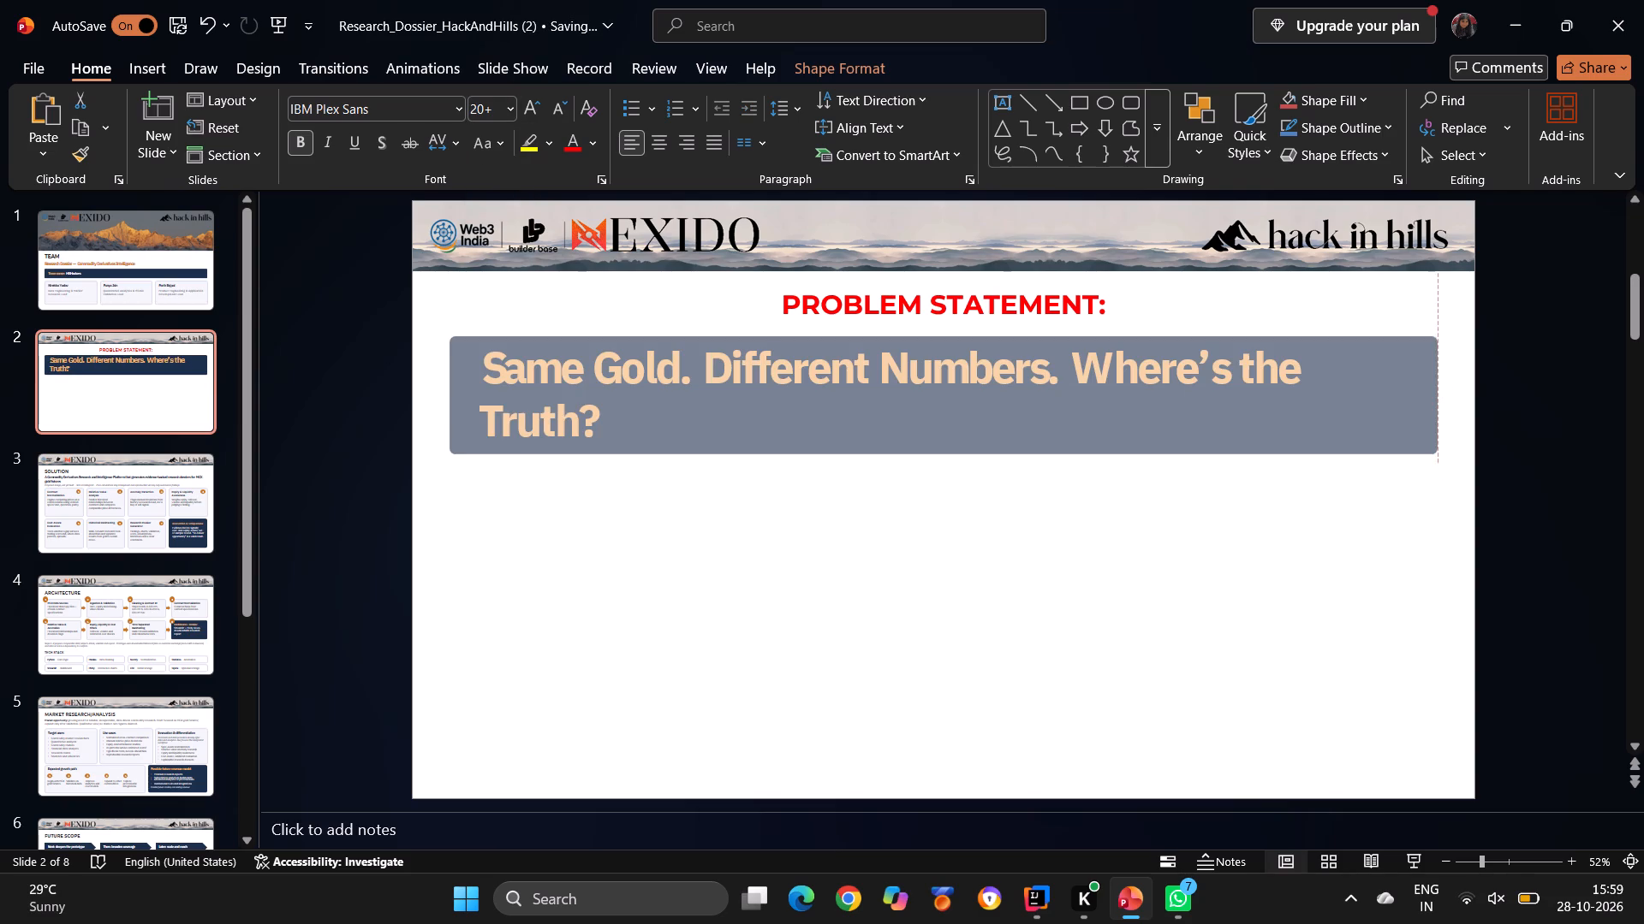
Narrow the navy headline box on slide 2 by pulling its right edge inward until "the" wraps onto the second line.
drag(1430, 393, 1336, 423)
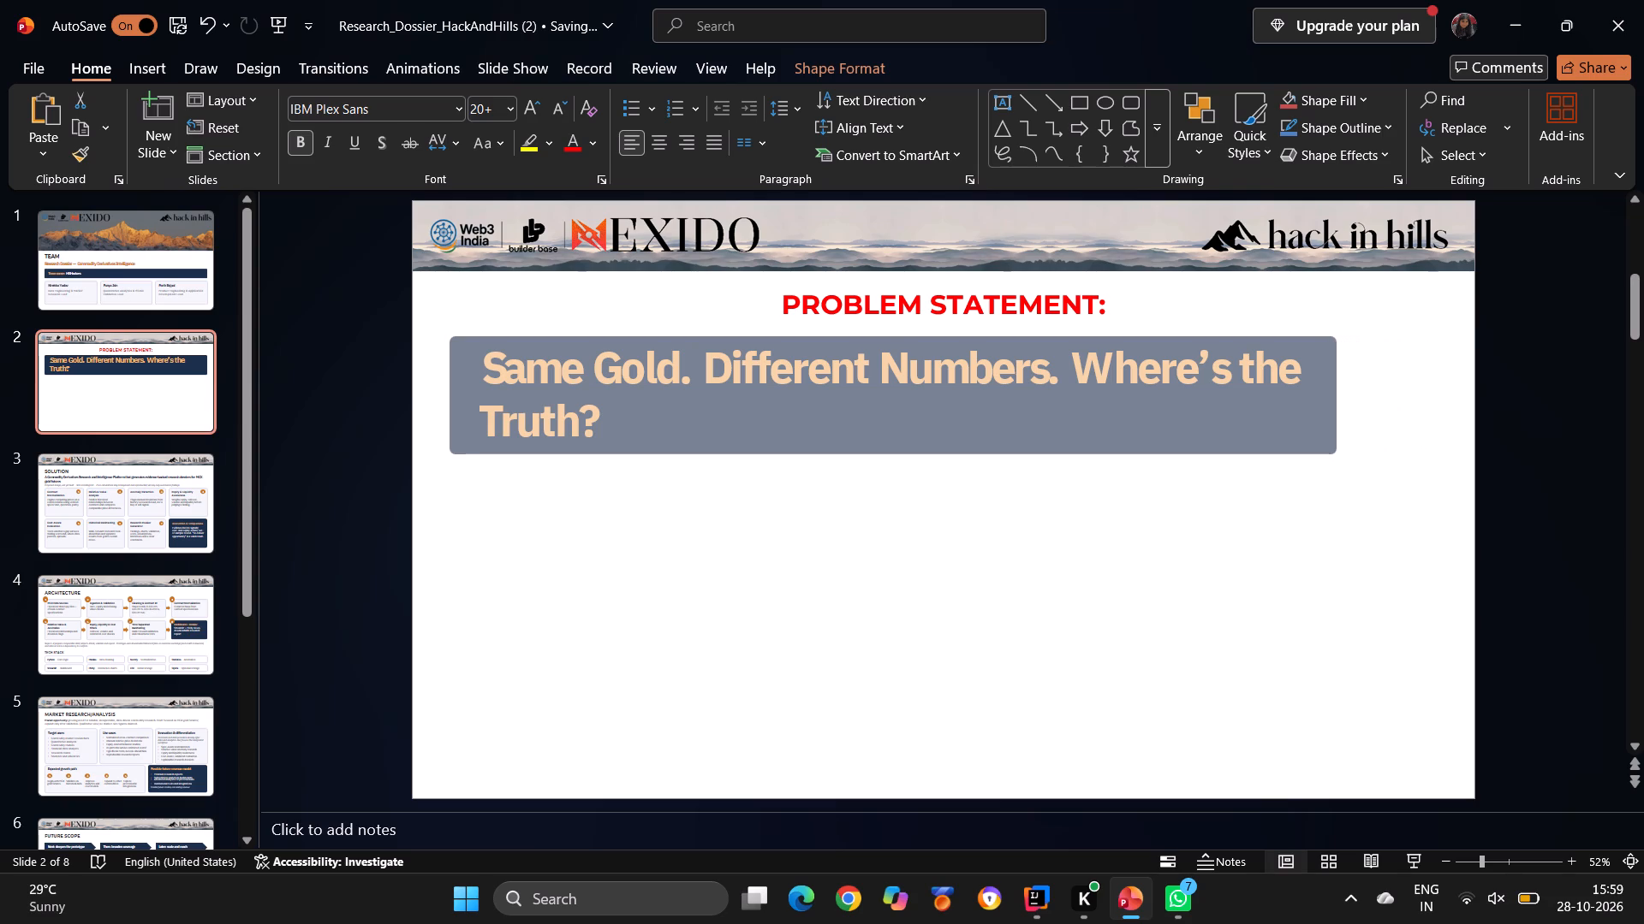
drag(1336, 423, 1327, 426)
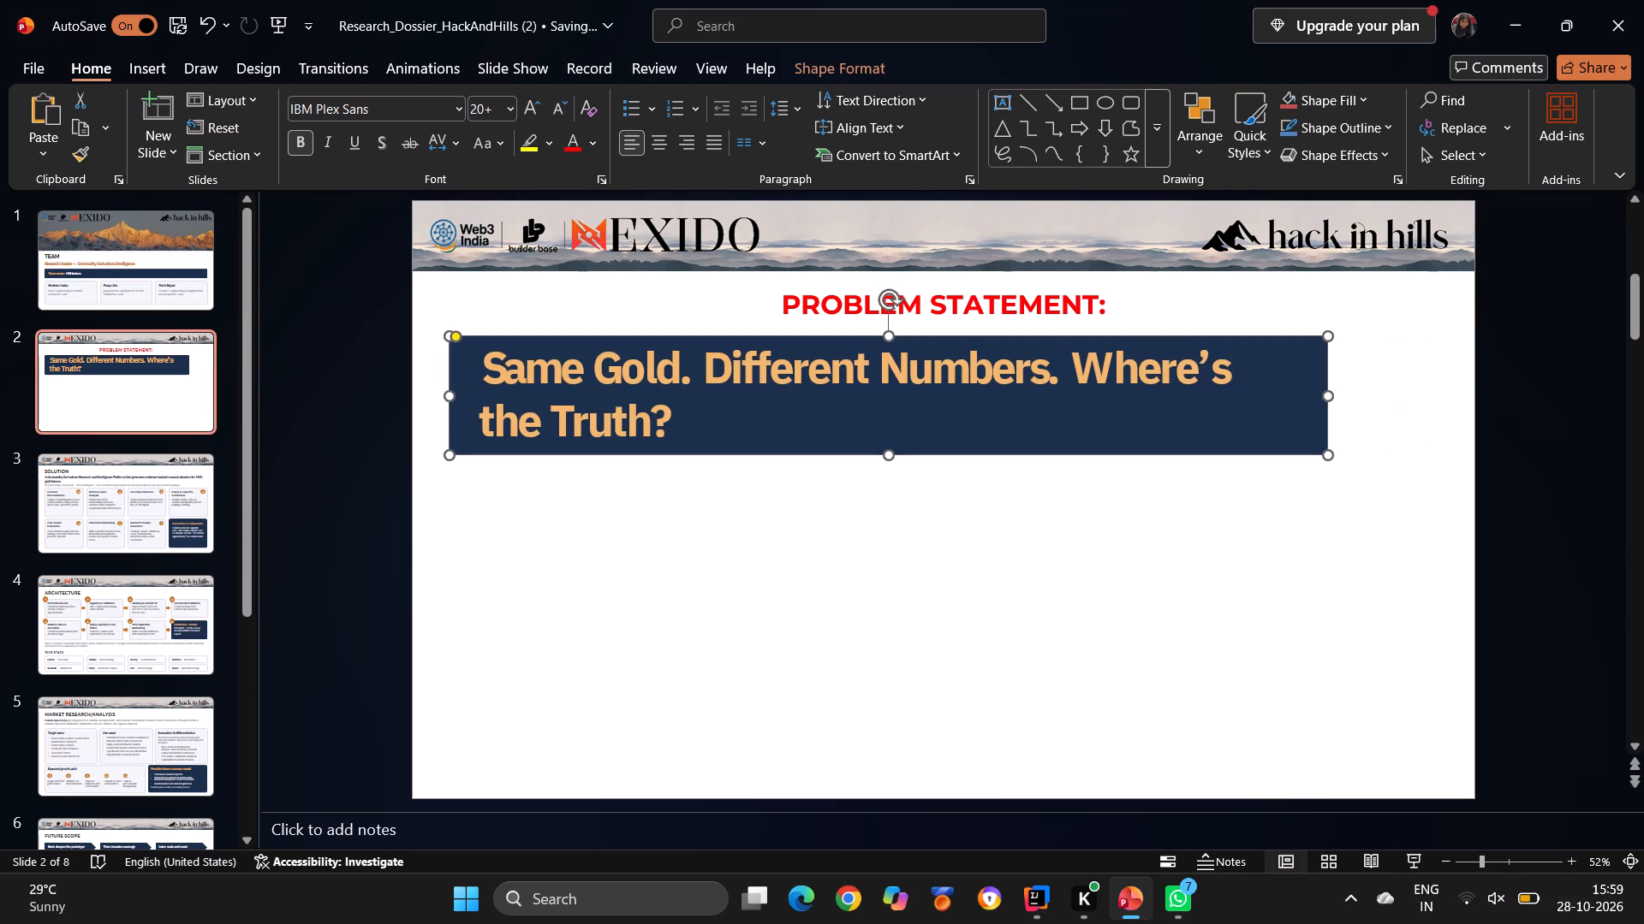
Move the navy headline box so it sits horizontally centered on the slide, just below the "PROBLEM STATEMENT:" title, and deselect it.
drag(846, 335, 890, 333)
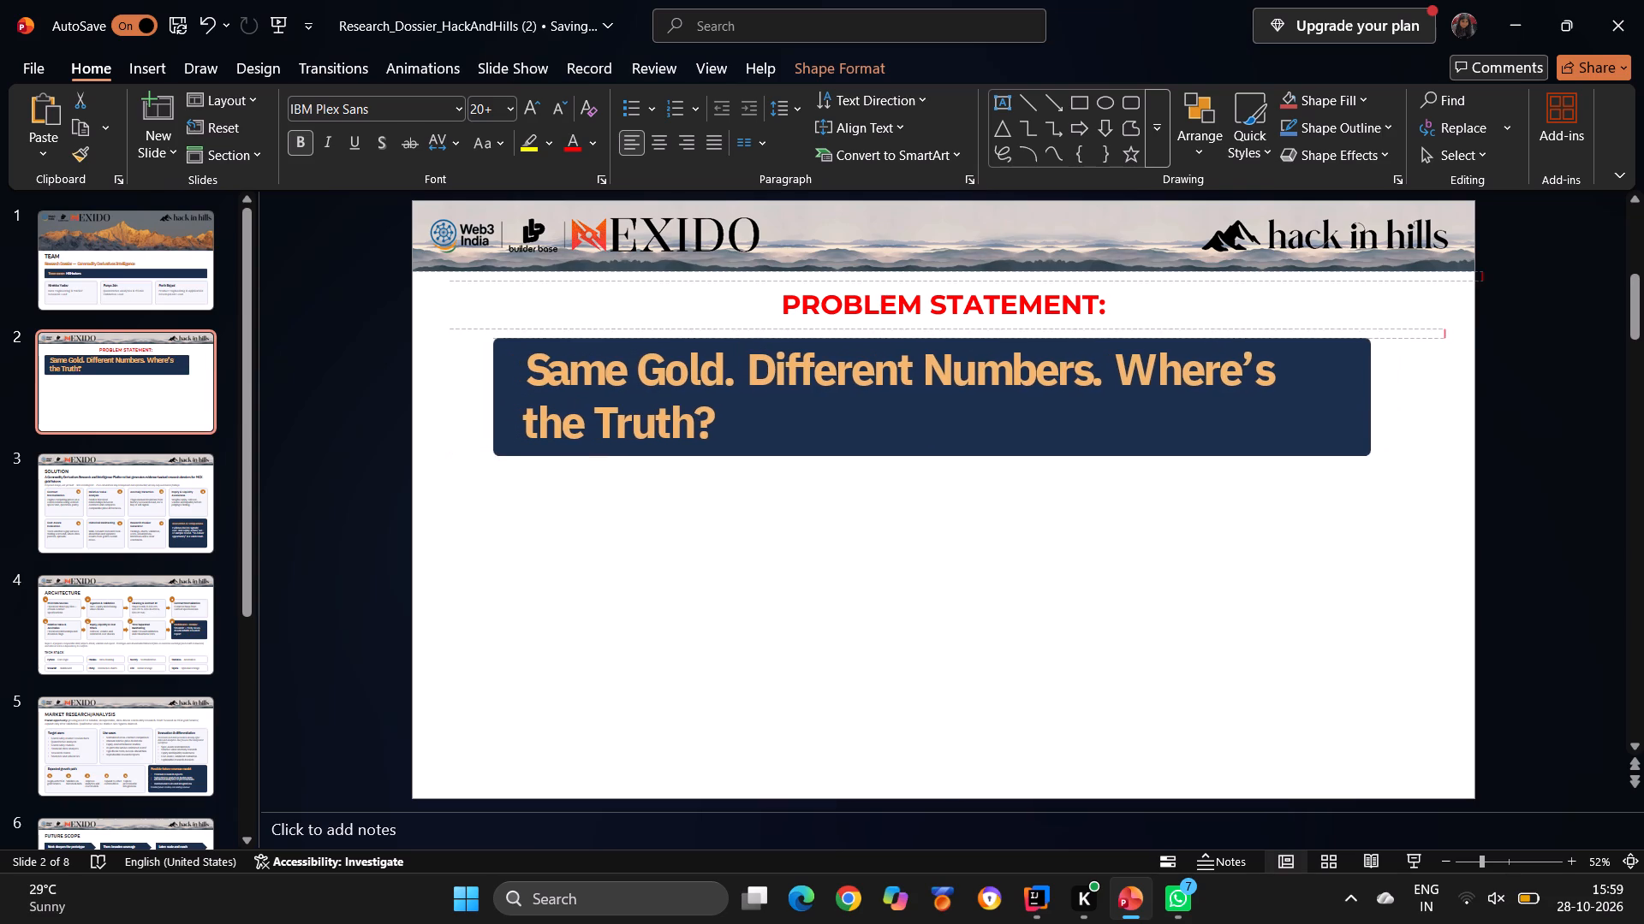
drag(890, 333, 909, 328)
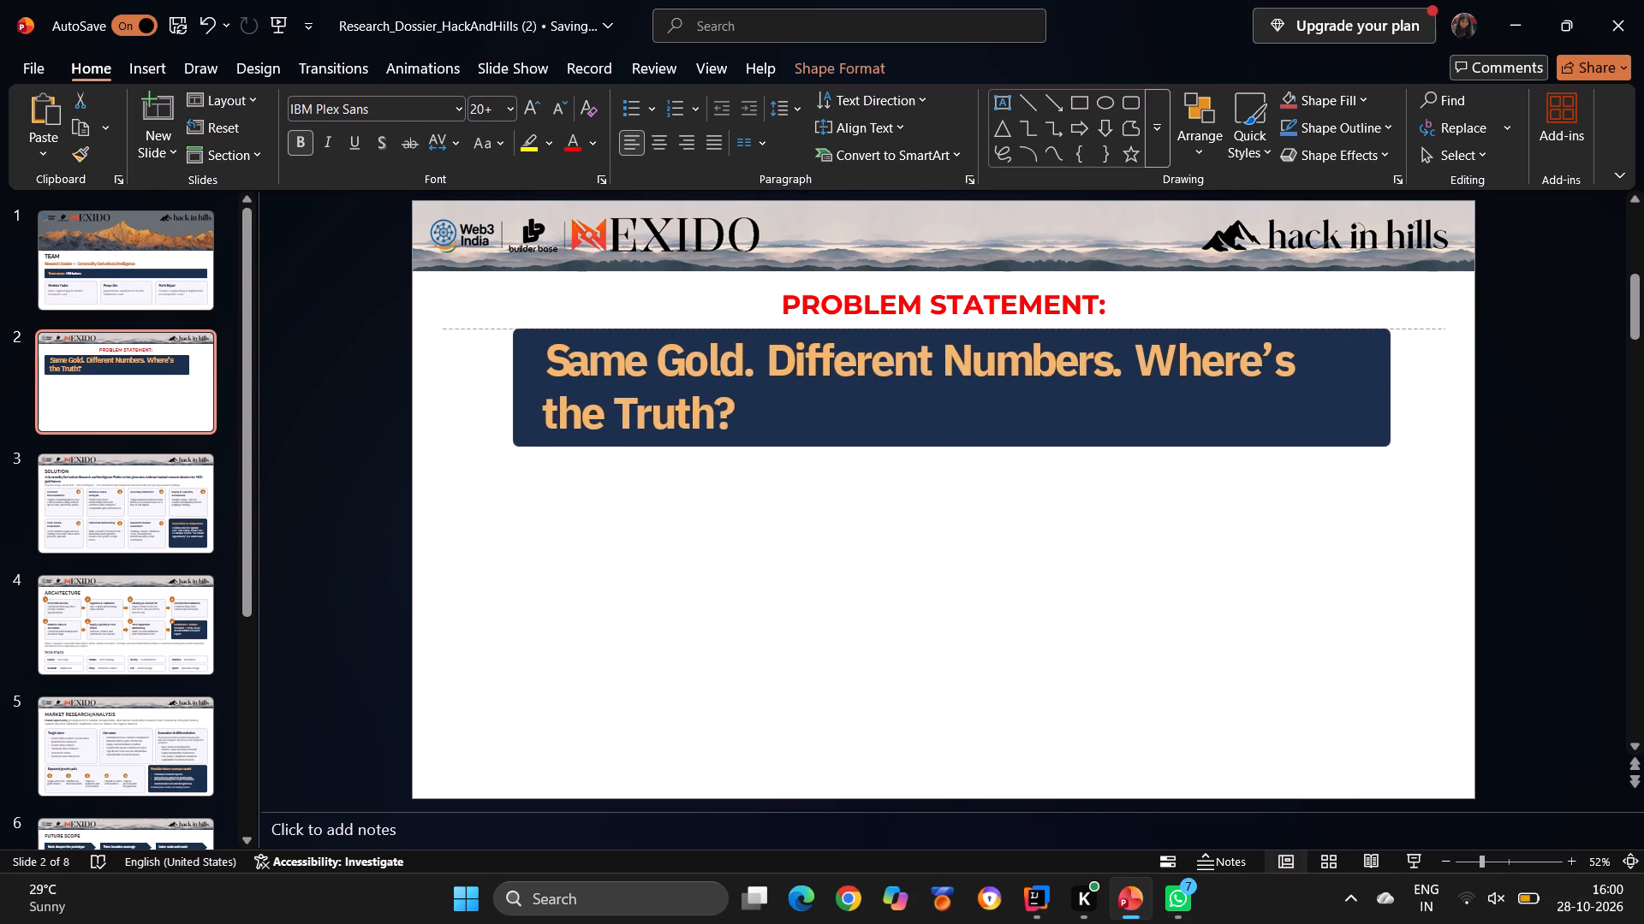
drag(909, 328, 902, 323)
click(927, 561)
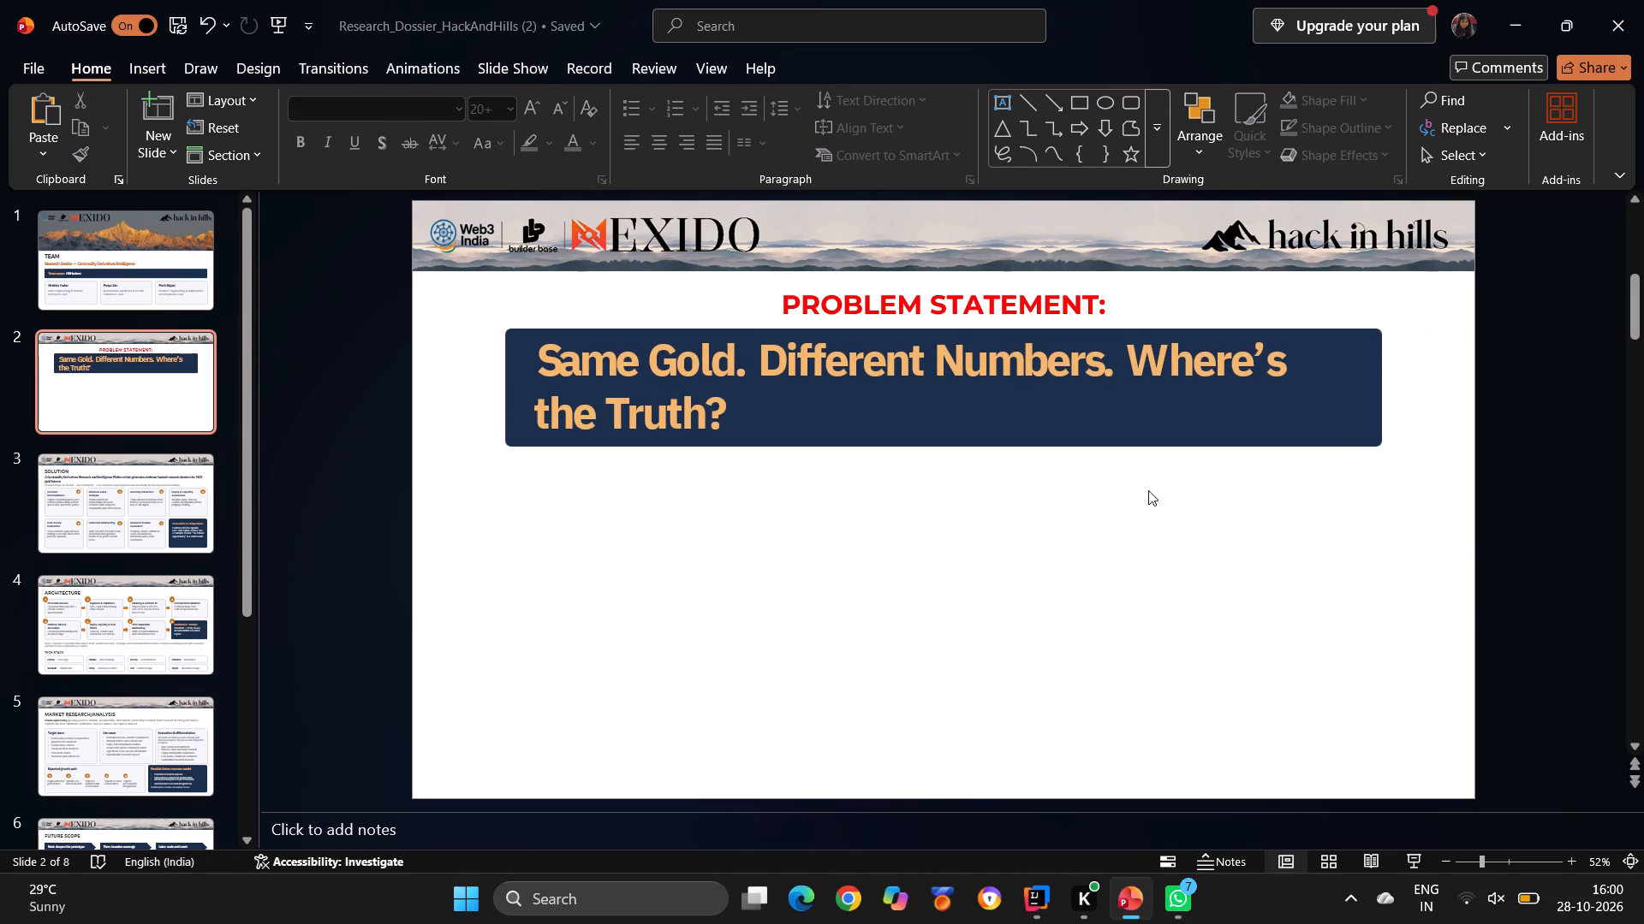
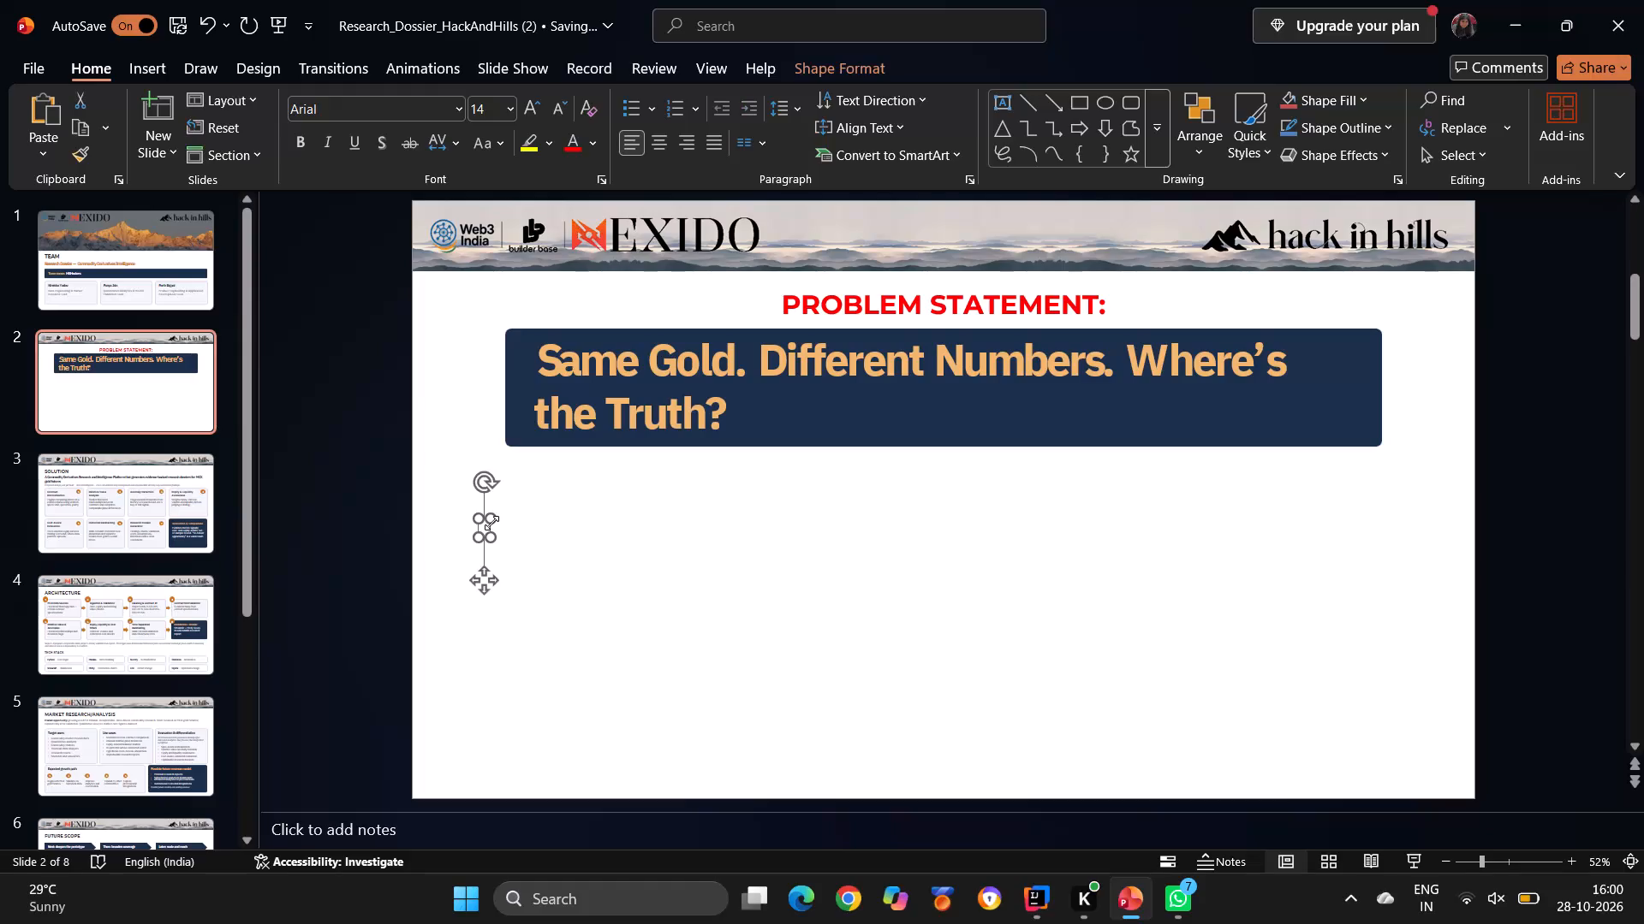
Enlarge the tiny empty text box below the navy headline box into a wide rectangle reaching almost to the slide's centre.
drag(491, 522, 716, 475)
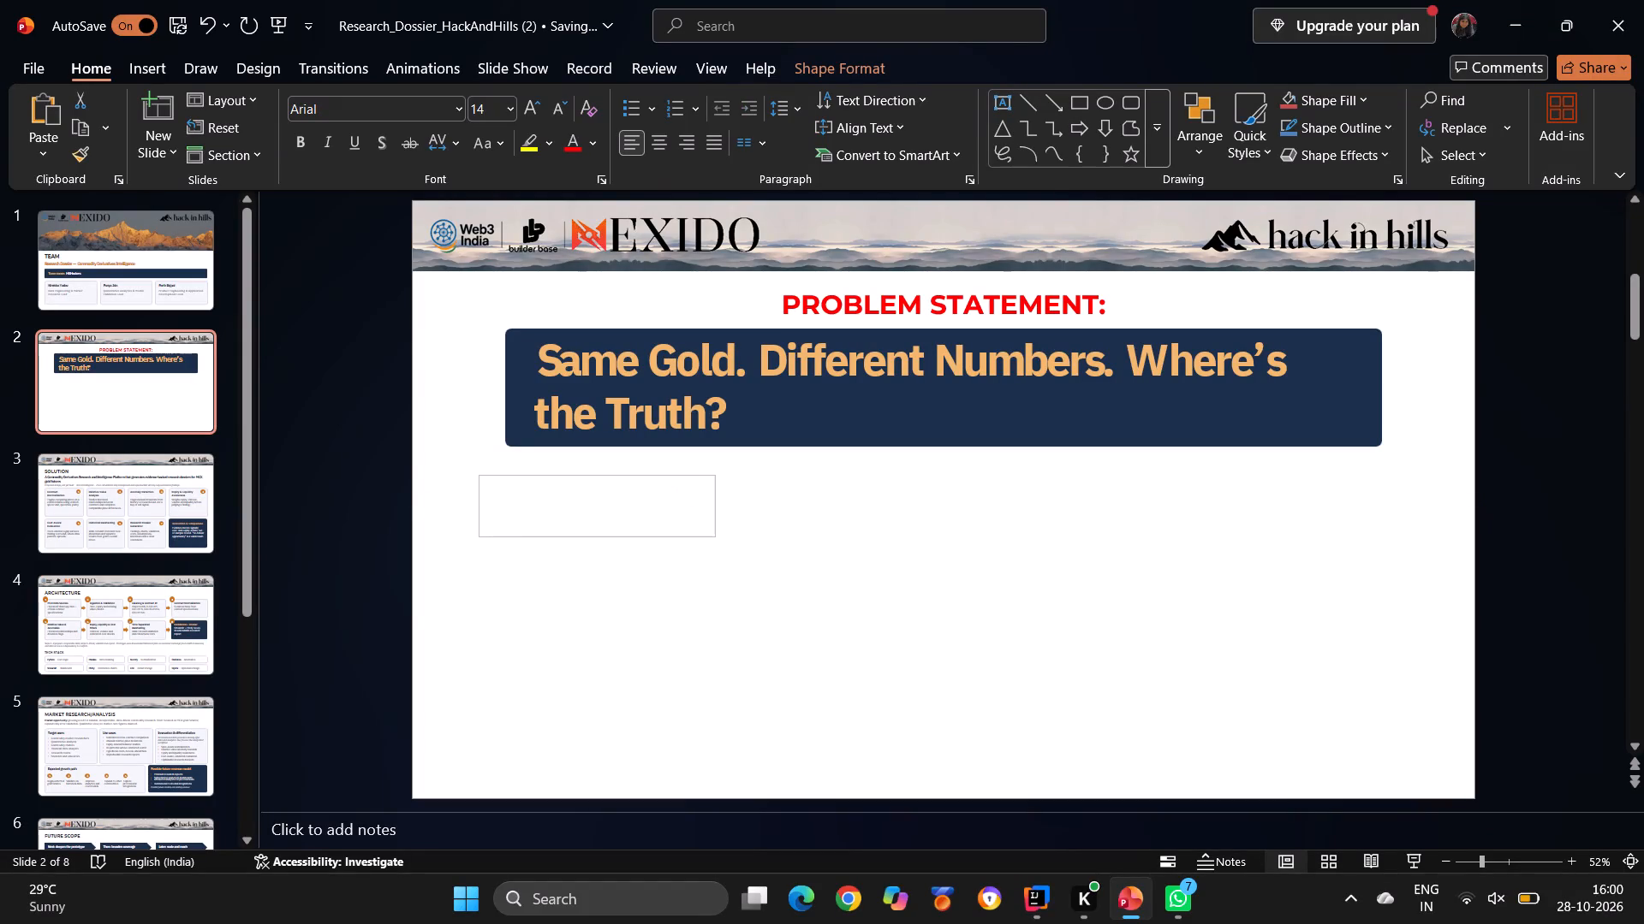
drag(716, 475, 730, 467)
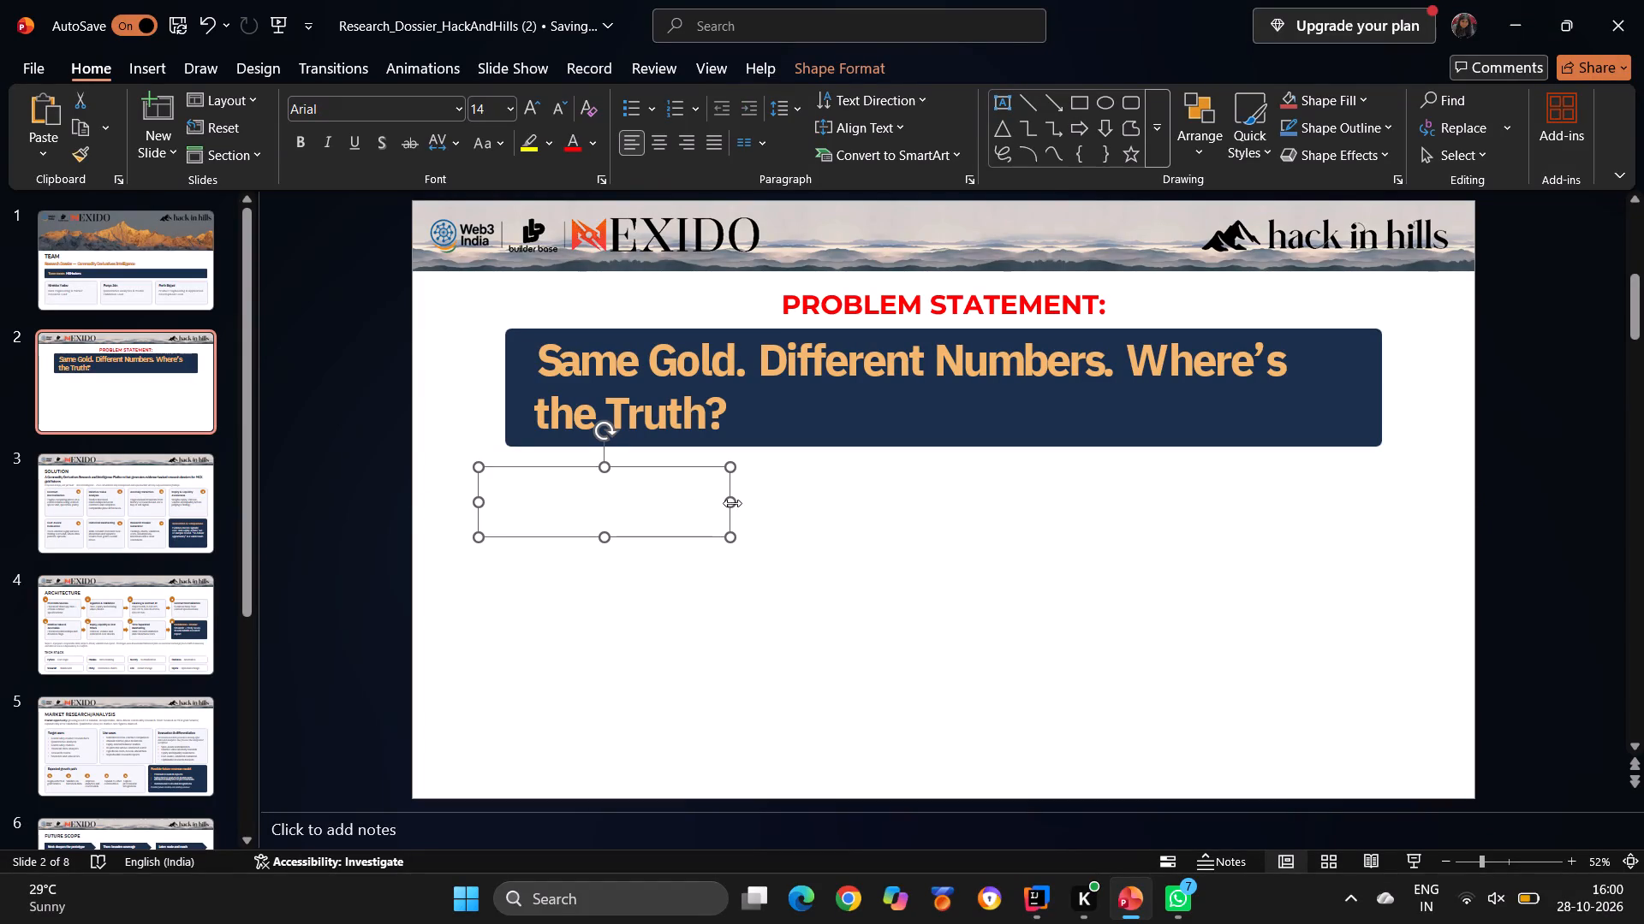
drag(732, 501, 914, 496)
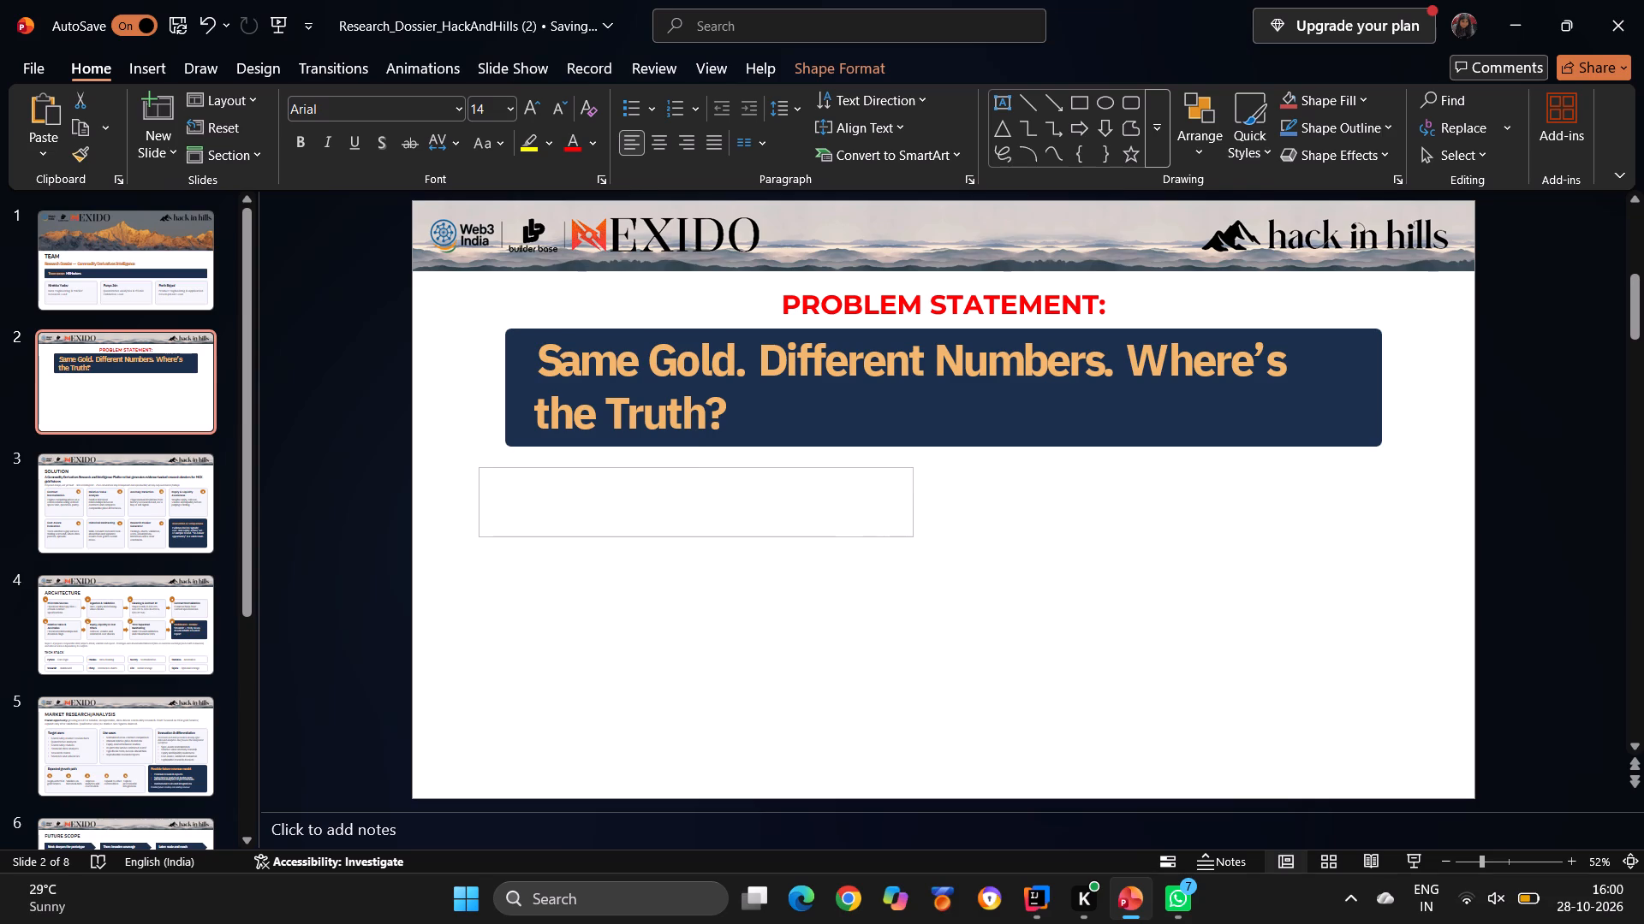
drag(914, 496, 914, 495)
Paste the copied sentence "Different quotation units, purity levels and expiry rules make raw gold futures prices difficult to compare fairly." into the empty text box.
click(544, 502)
click(526, 502)
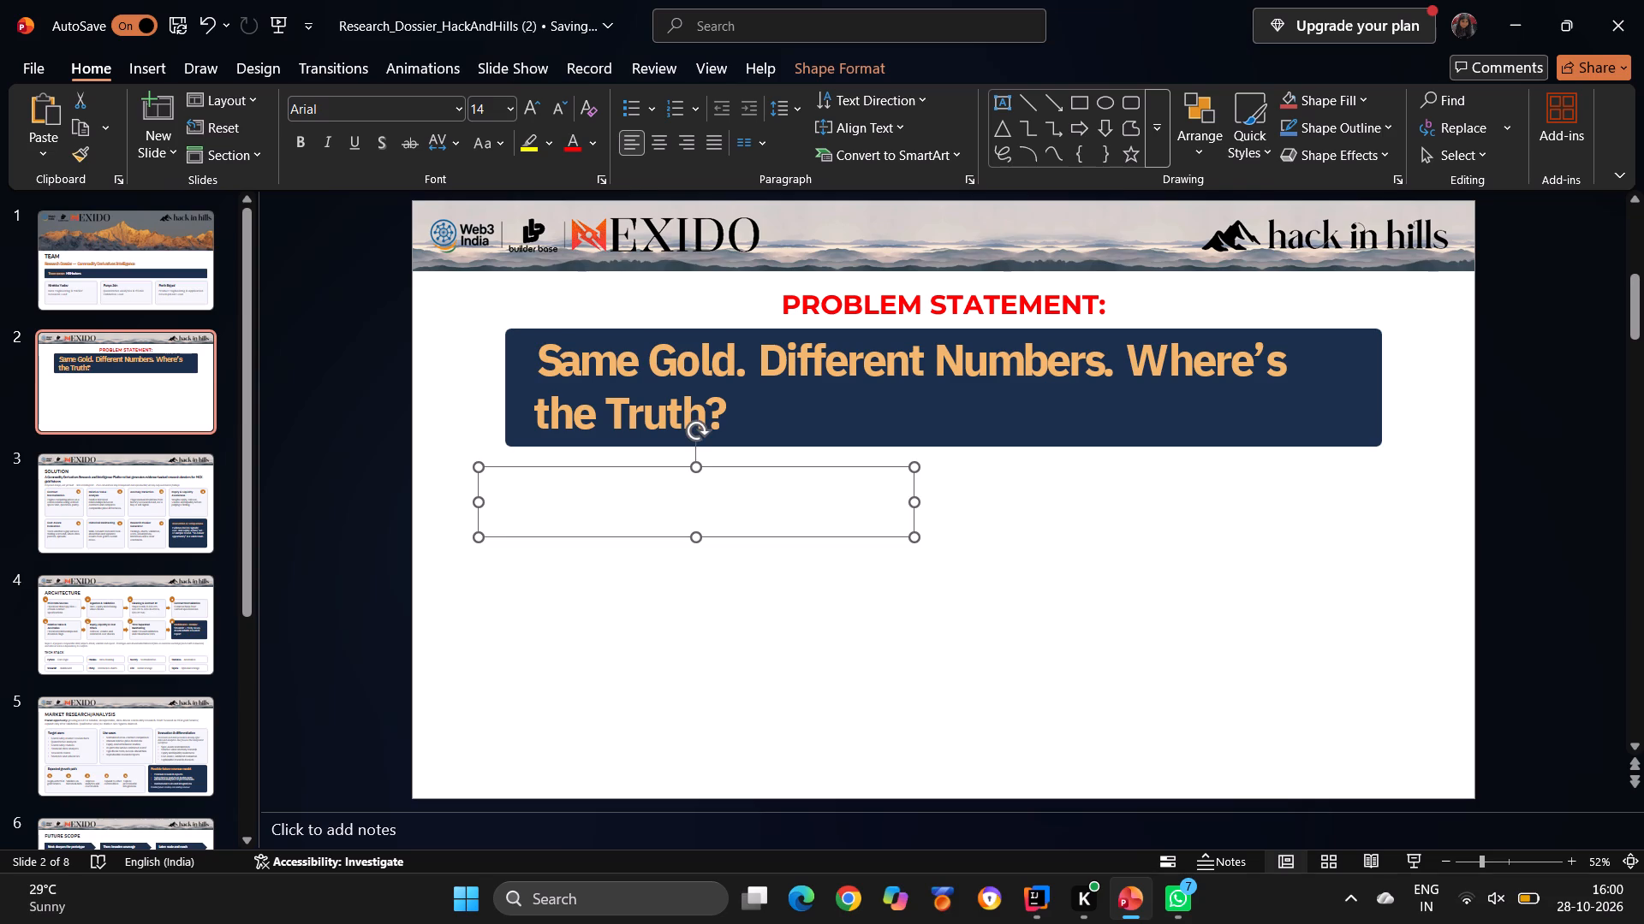
double_click(509, 497)
key(ctrl+v)
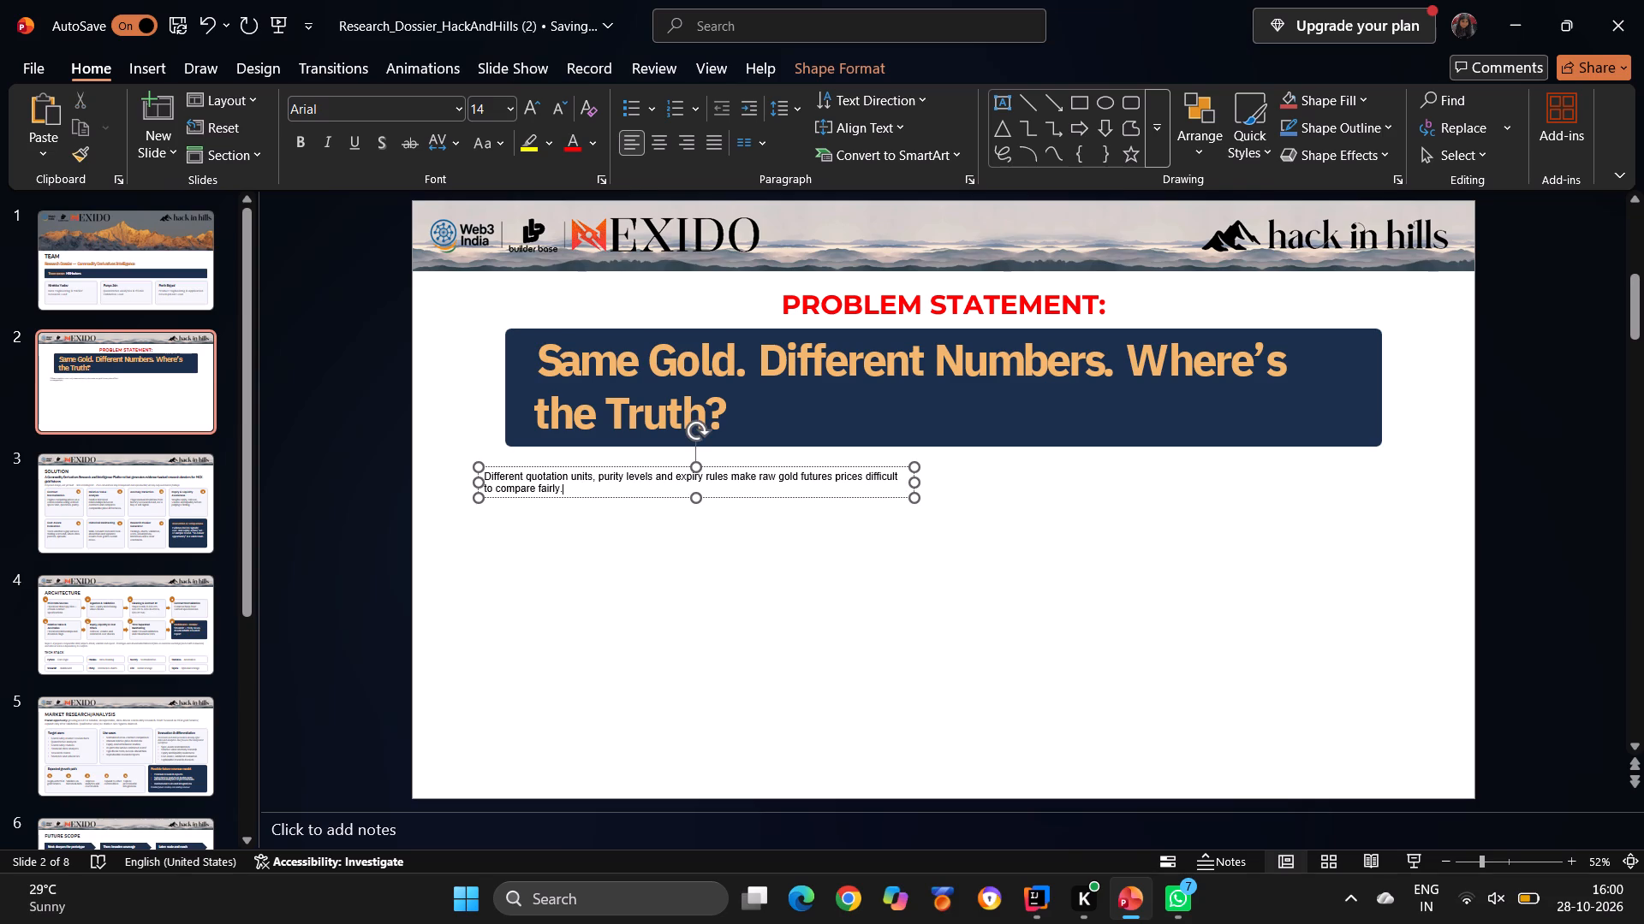
drag(696, 500, 709, 542)
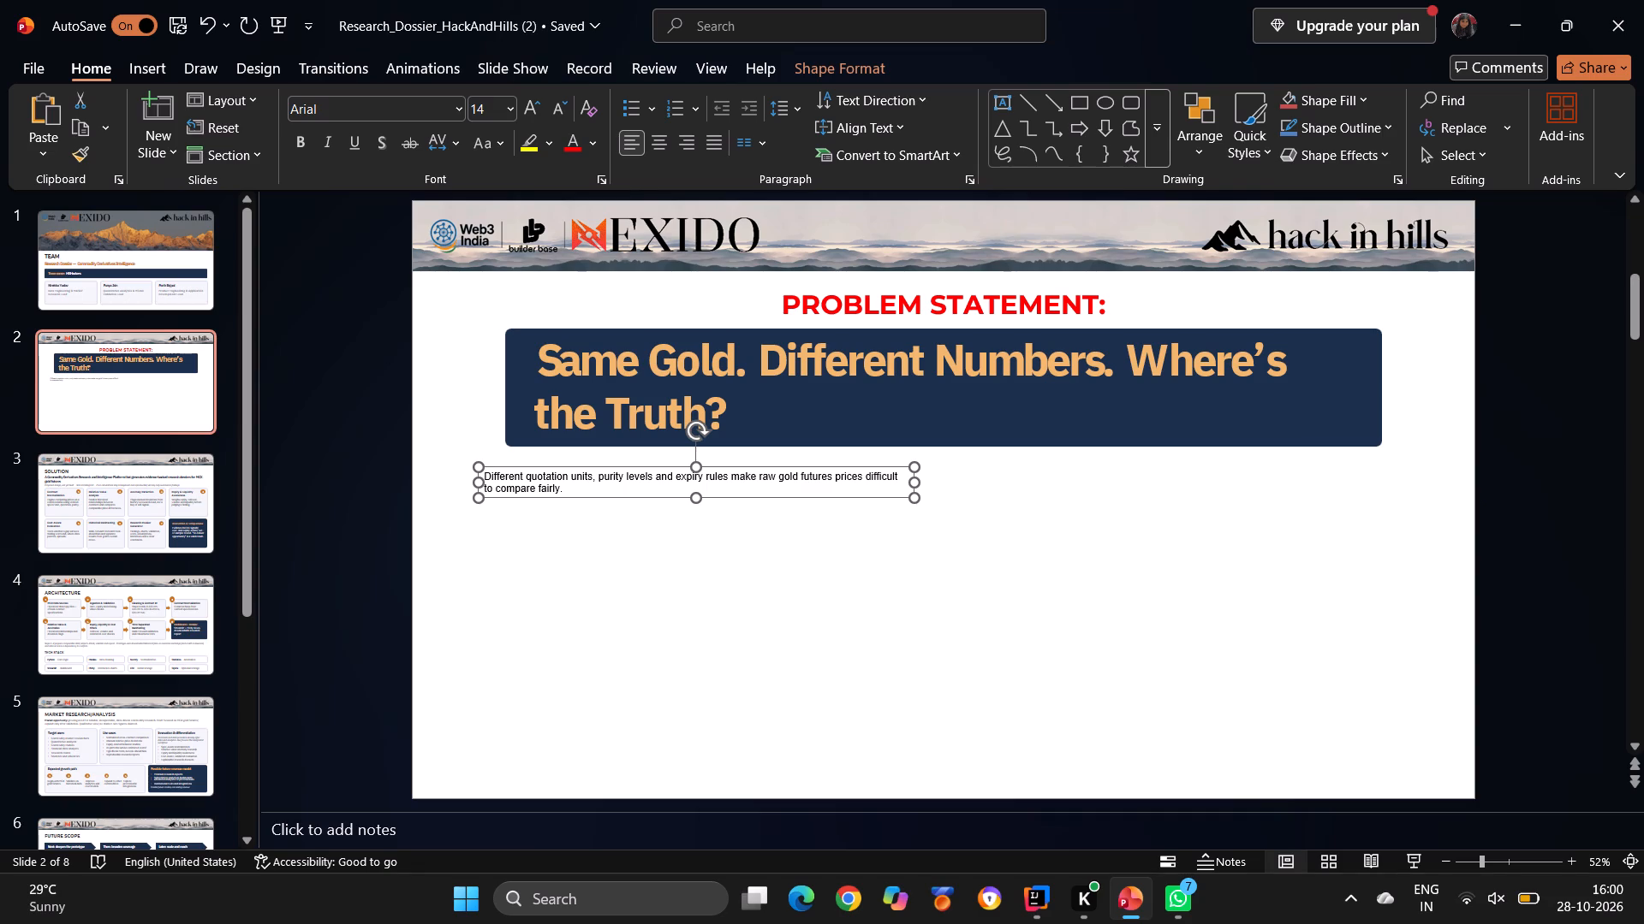
Select the whole pasted sentence about gold futures prices and open its font size choices.
drag(485, 476, 548, 488)
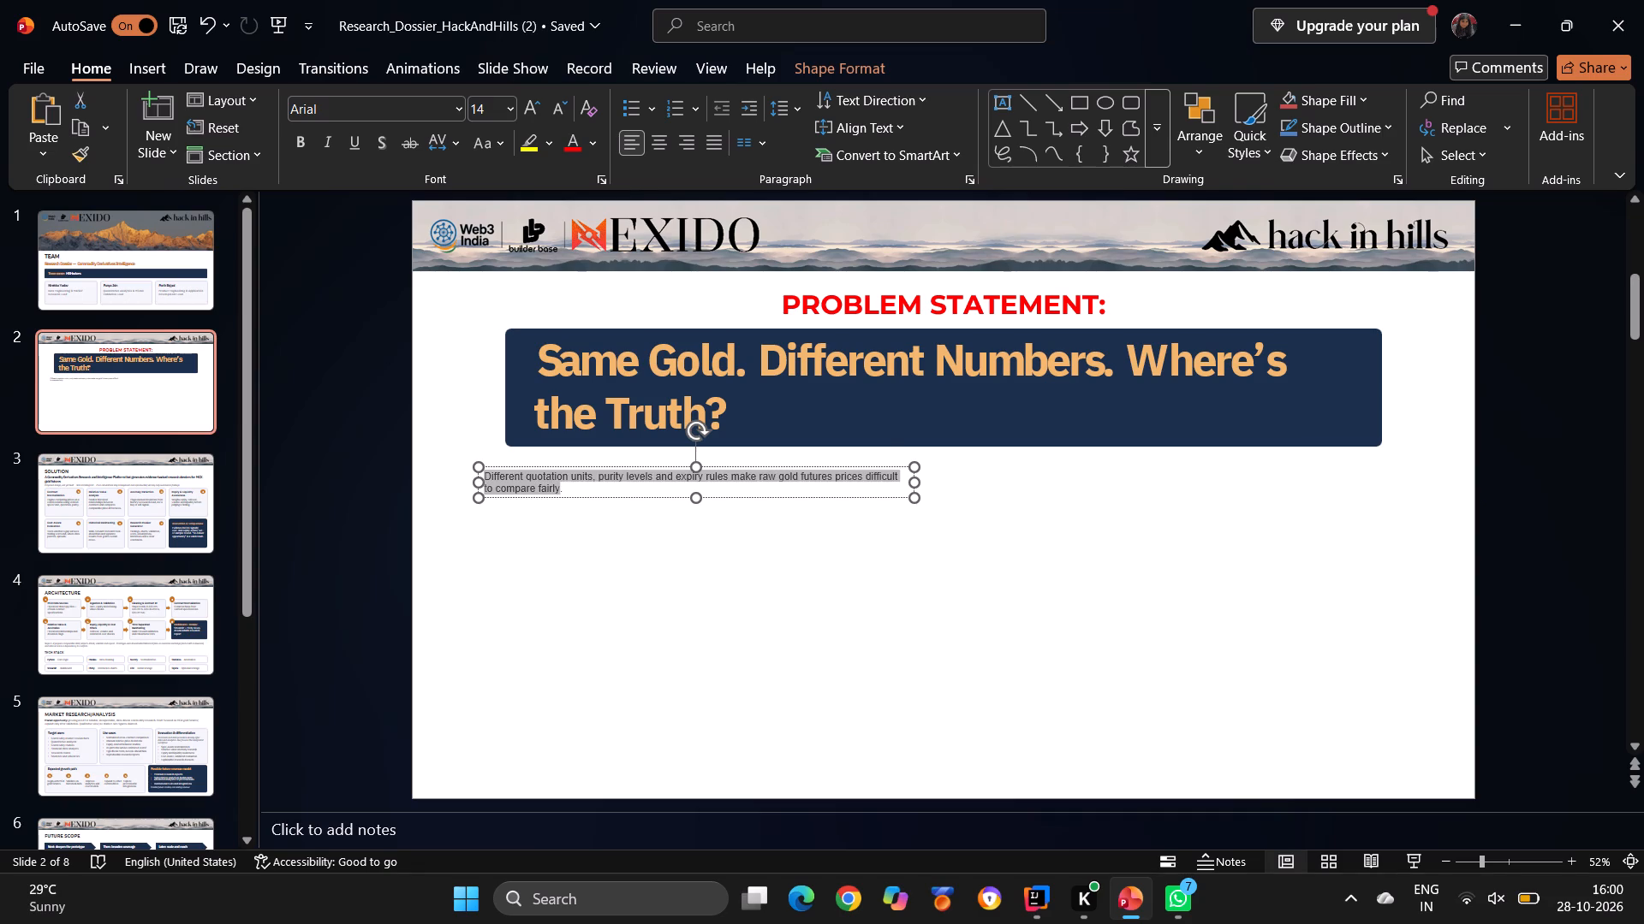
drag(548, 488, 564, 492)
click(502, 113)
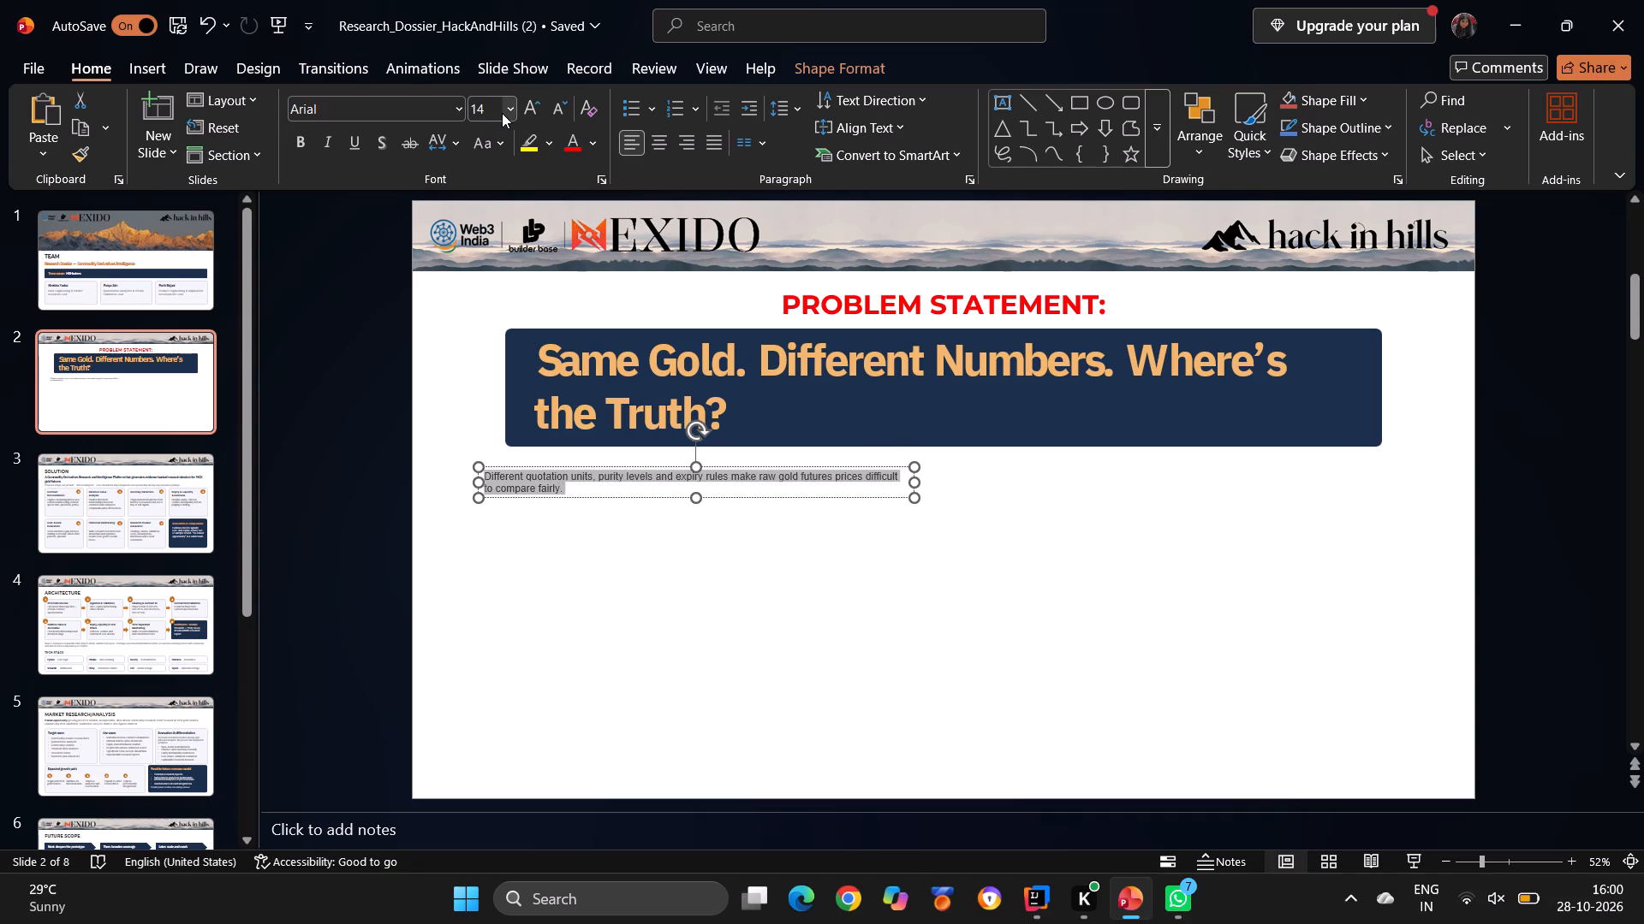
Set the font size of the "Different quotation units..." description on slide 2 to 28.
click(506, 111)
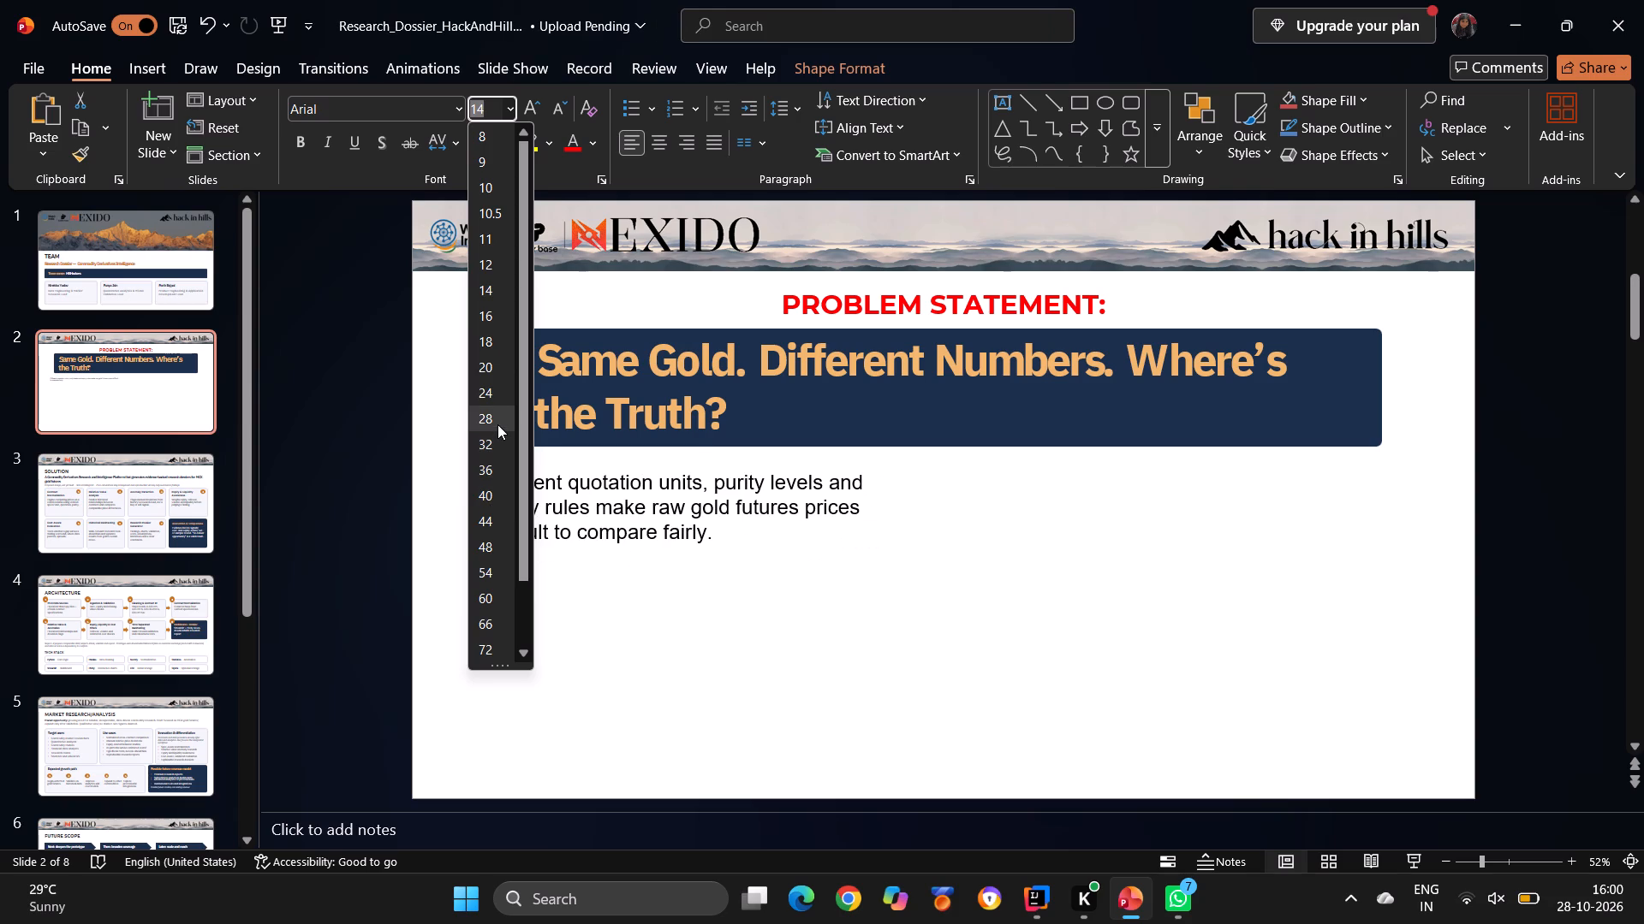
click(497, 424)
Widen the navy headline box on slide 2 by extending both sides outward by equal amounts, keeping it centered on the slide.
click(625, 407)
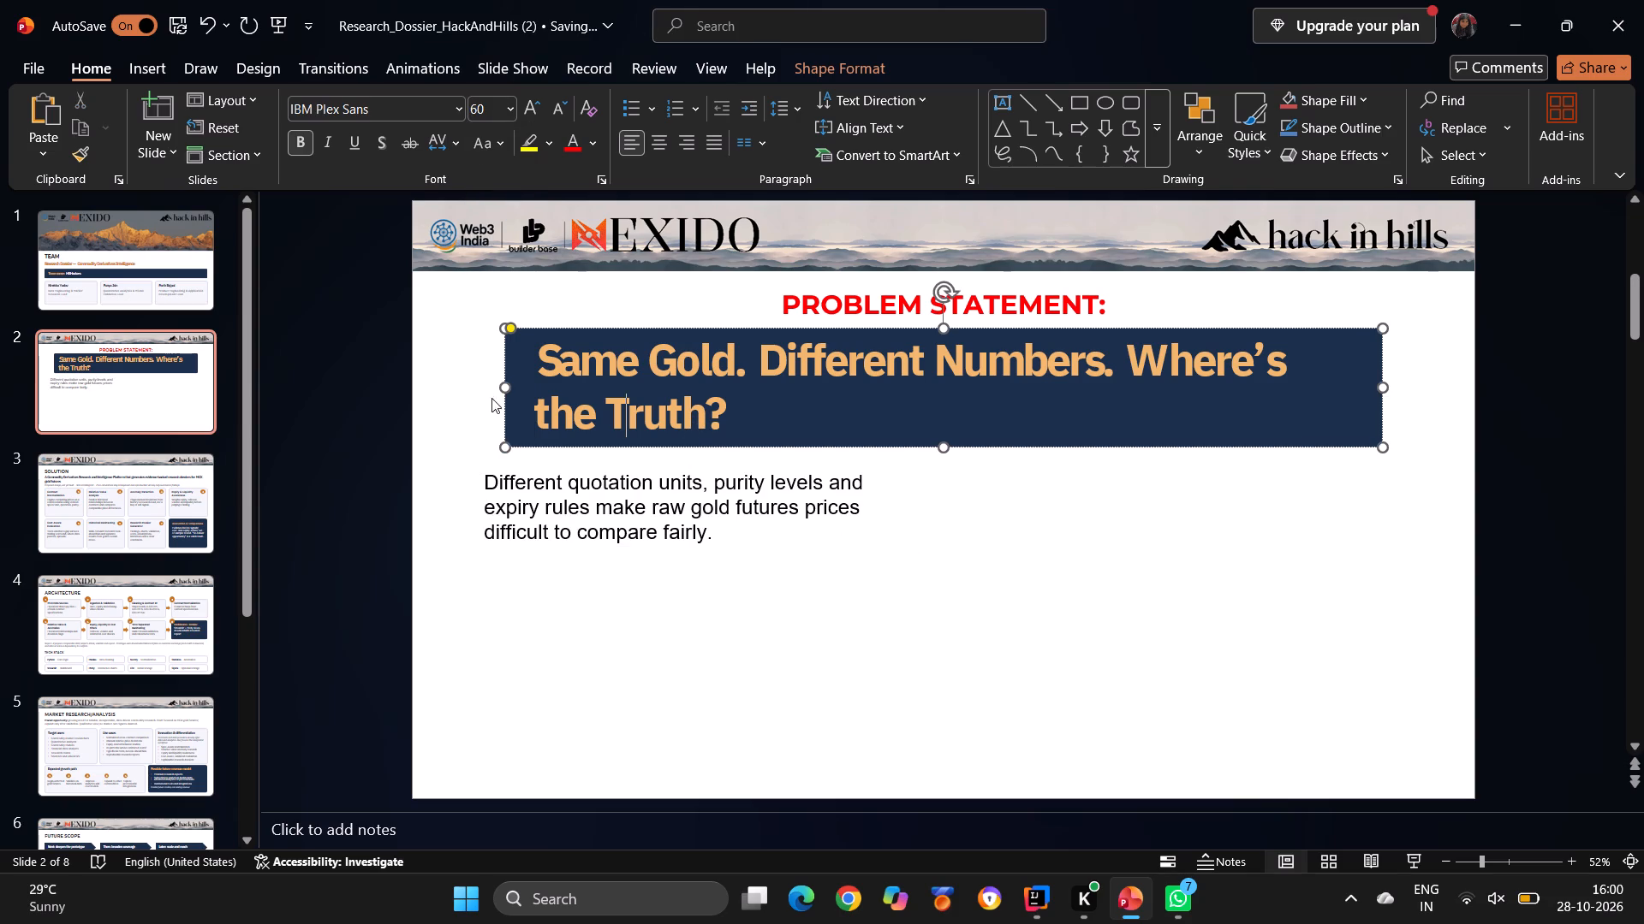
drag(503, 391, 450, 394)
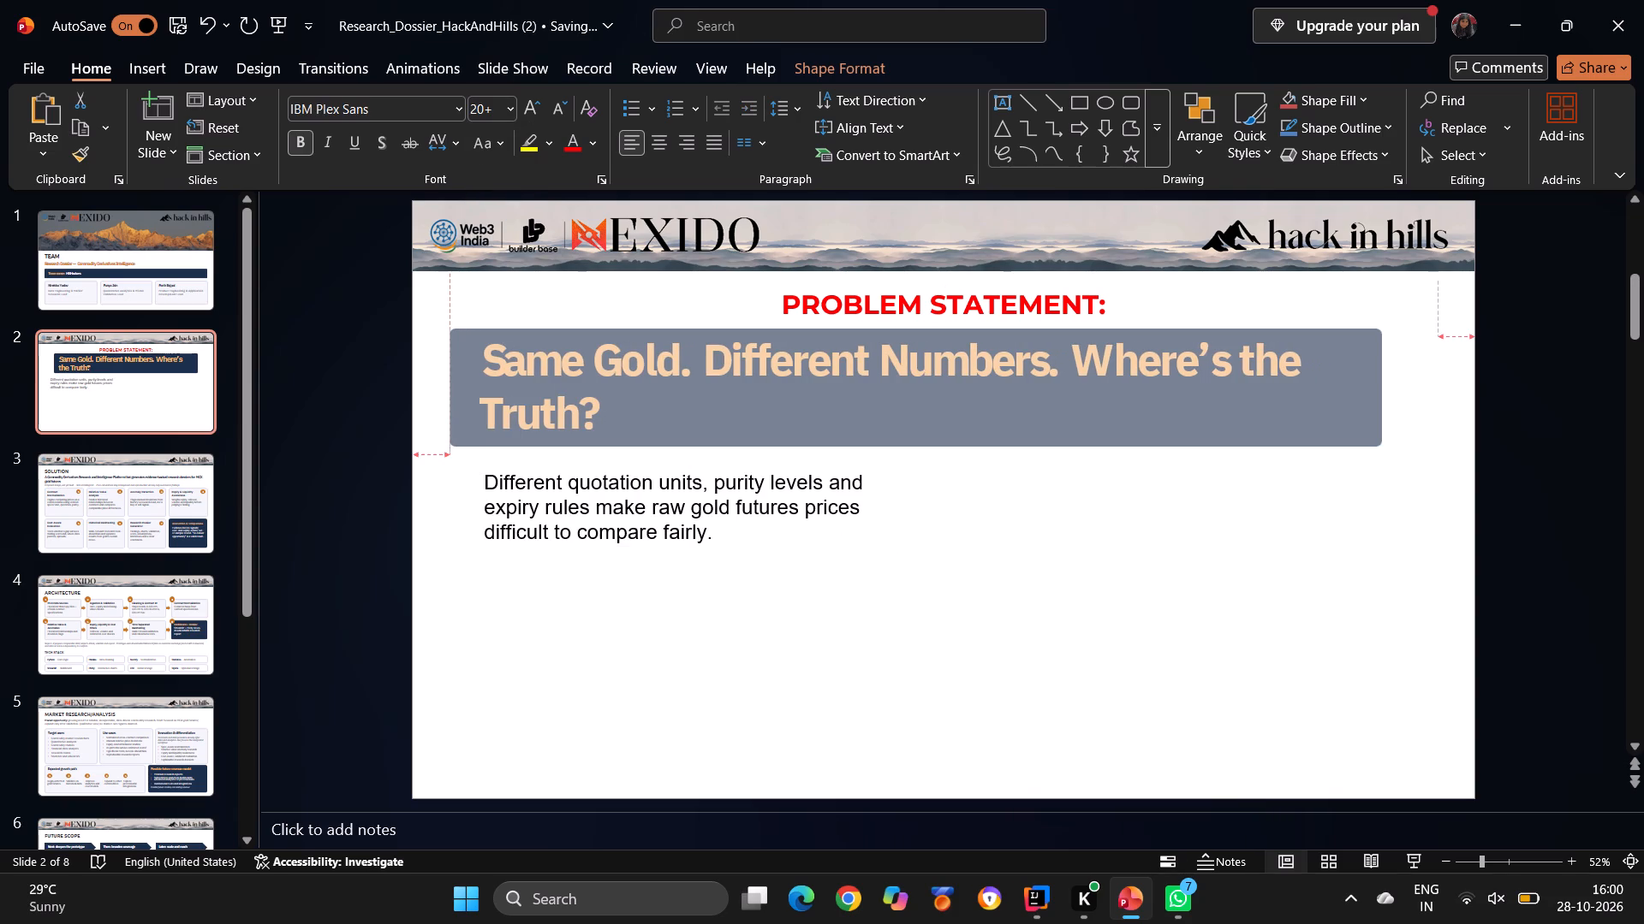
drag(450, 394, 447, 394)
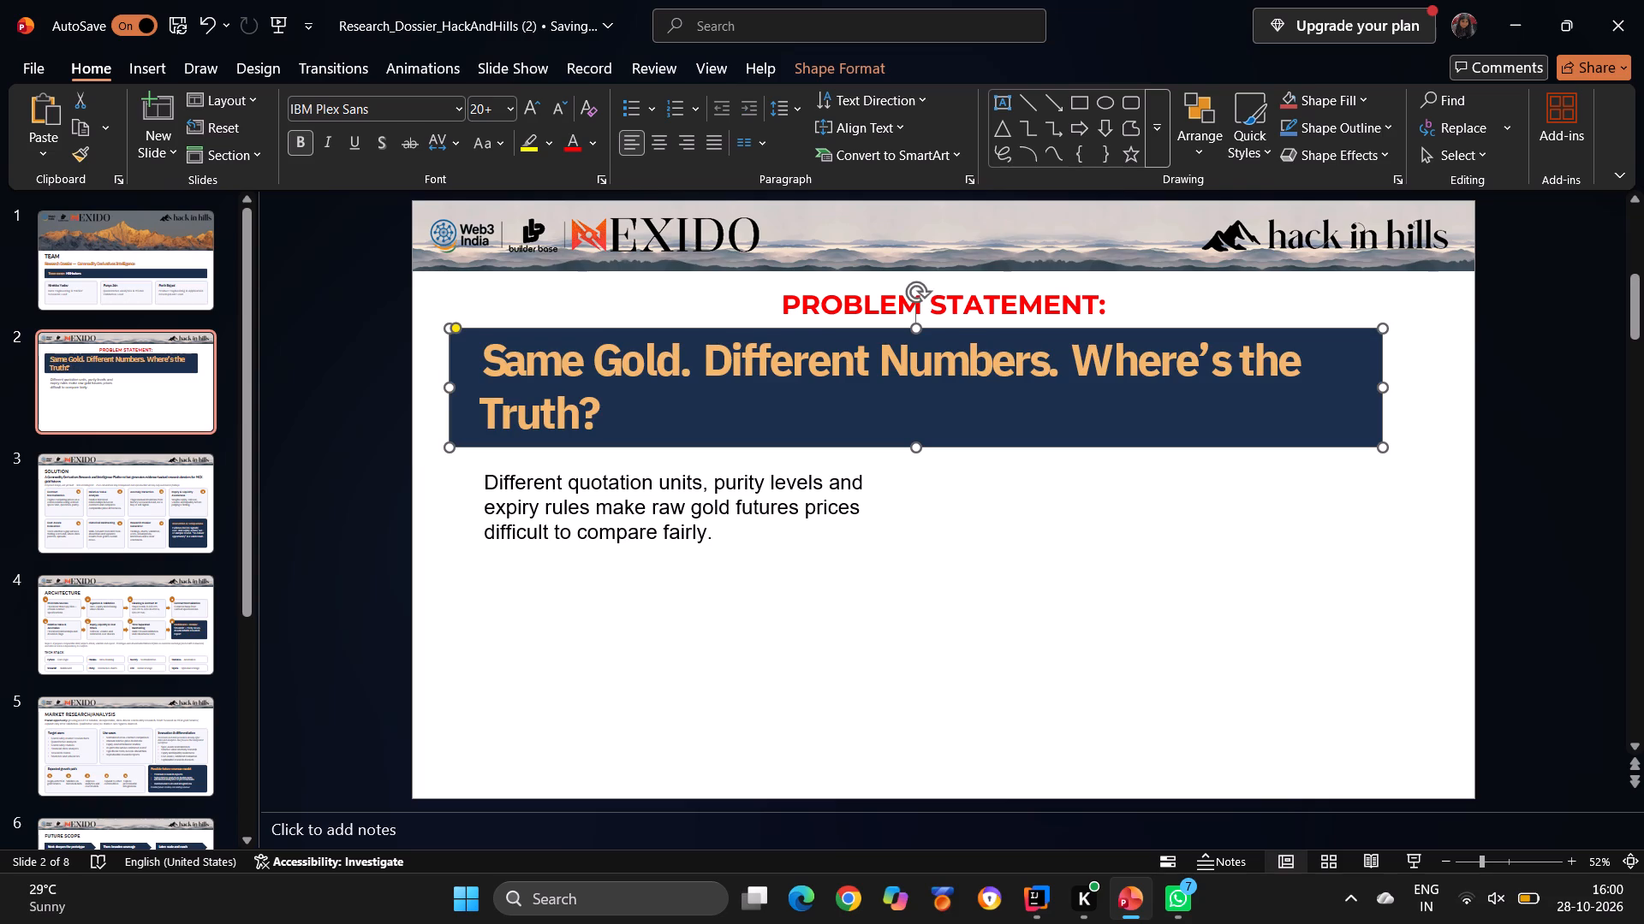
drag(1382, 393, 1438, 387)
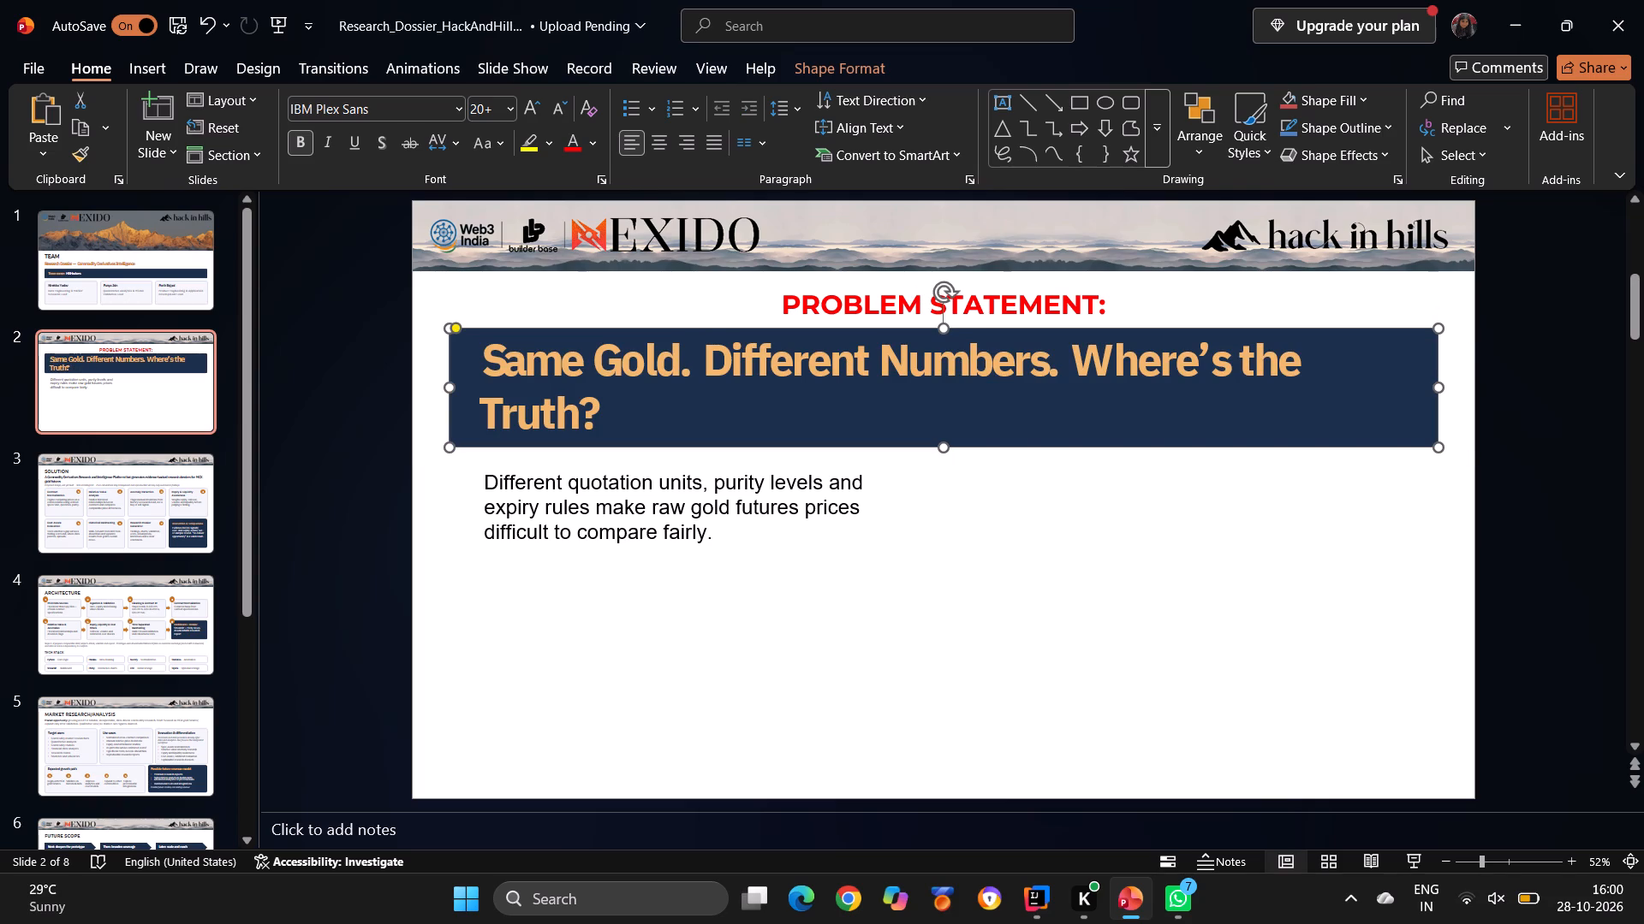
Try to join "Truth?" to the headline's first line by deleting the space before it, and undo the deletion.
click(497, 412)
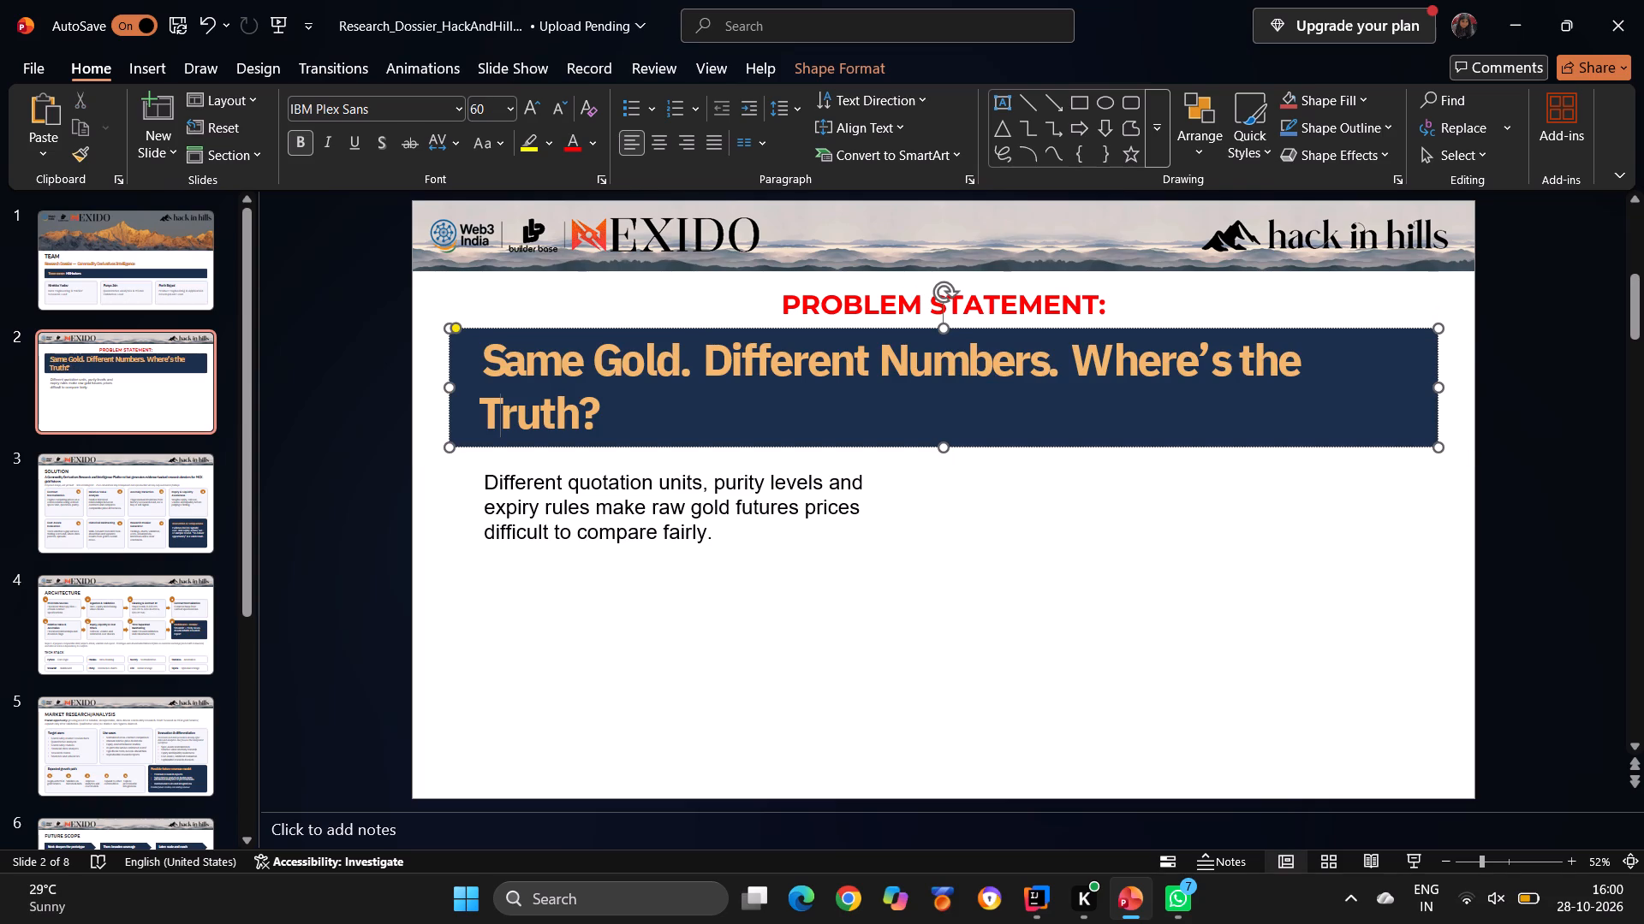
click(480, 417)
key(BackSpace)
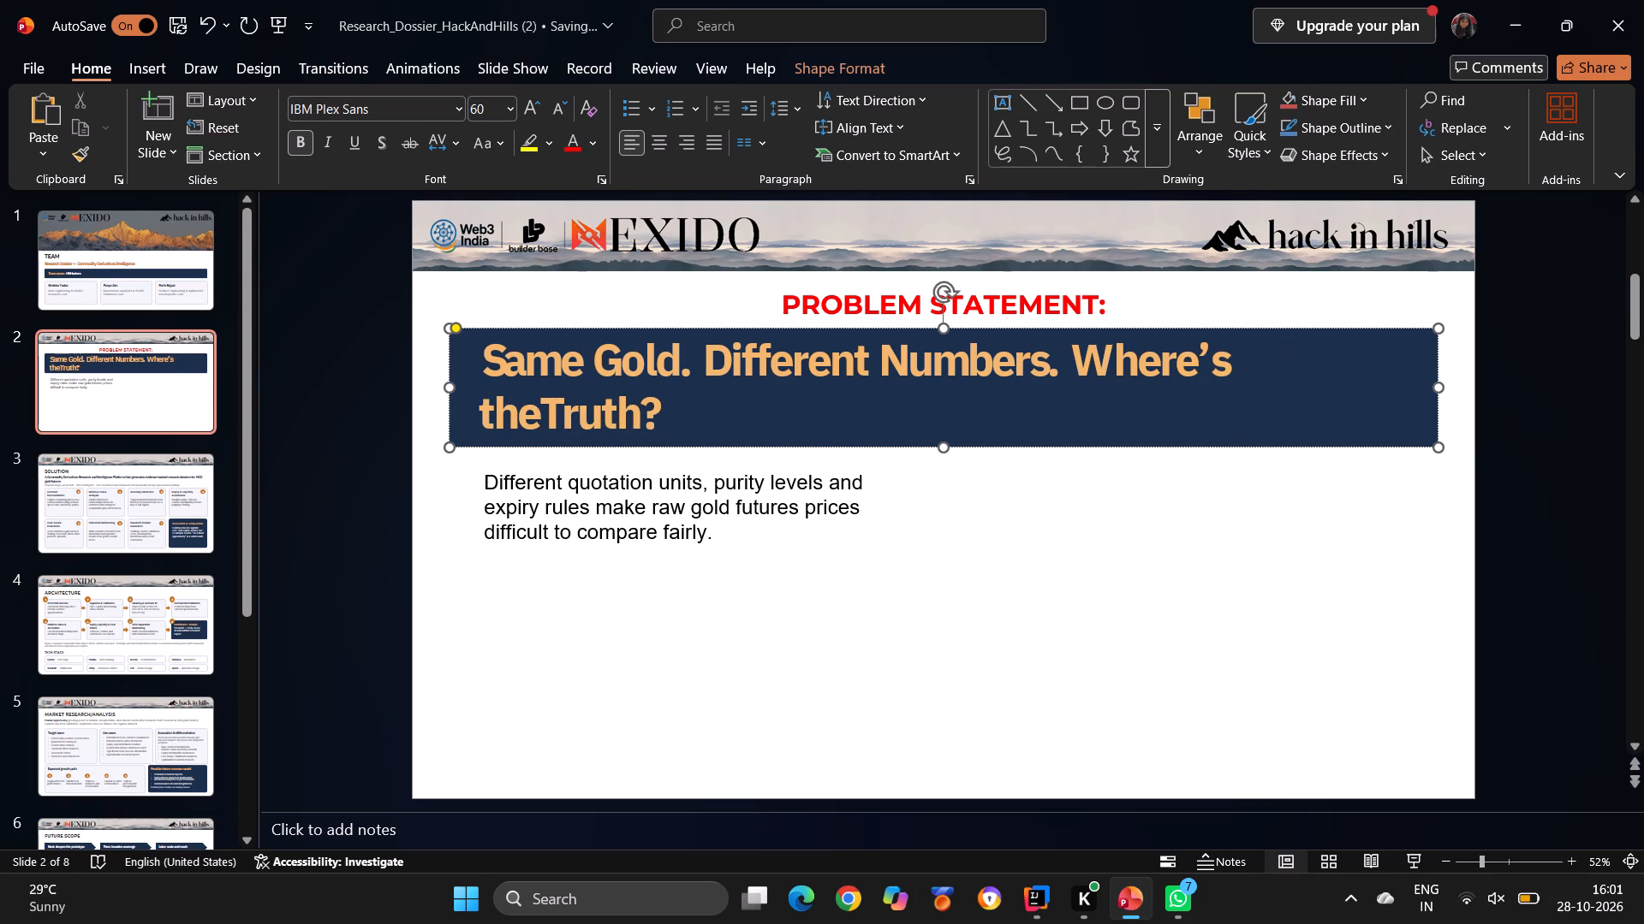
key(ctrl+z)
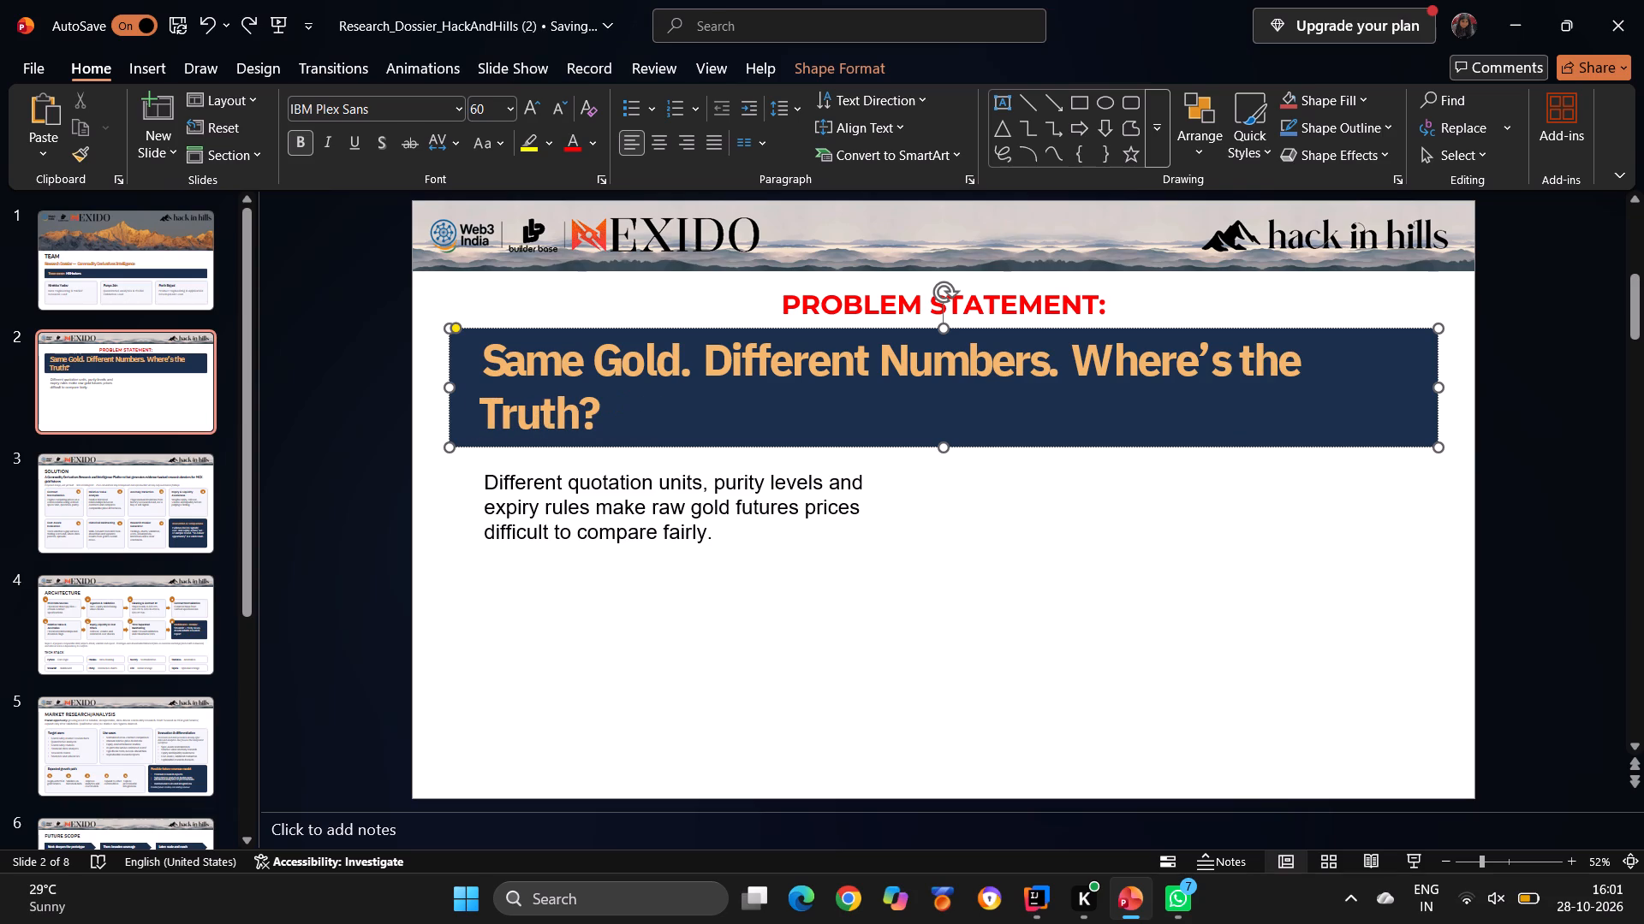
Widen the description text box below the headline on both sides to roughly span the width of the navy box.
click(599, 503)
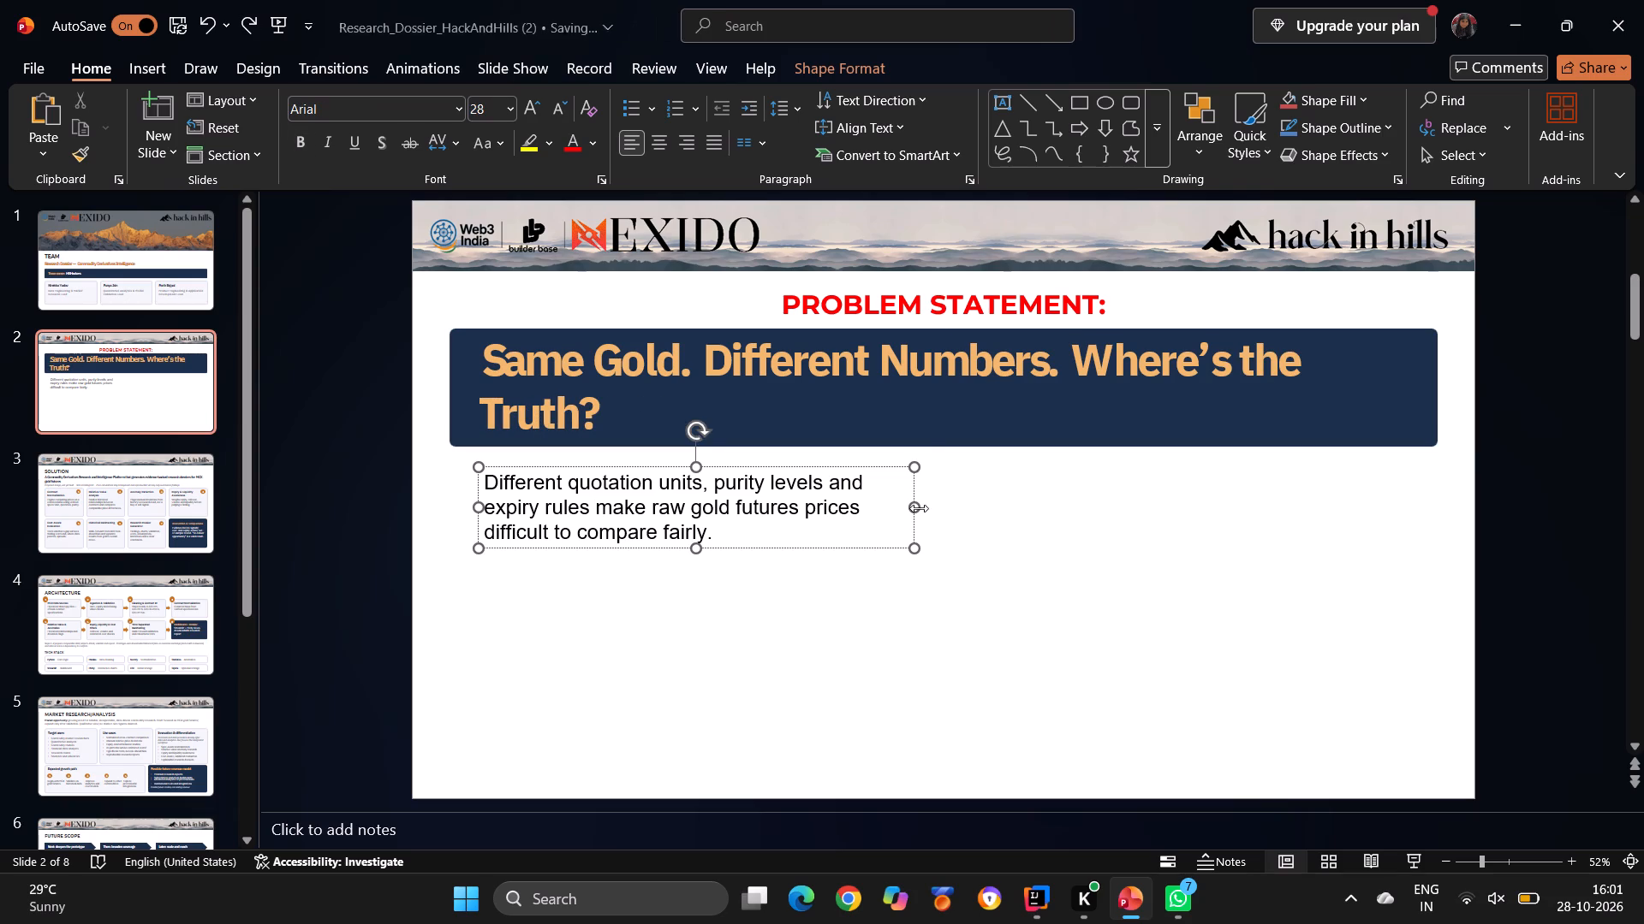
drag(919, 508, 1234, 495)
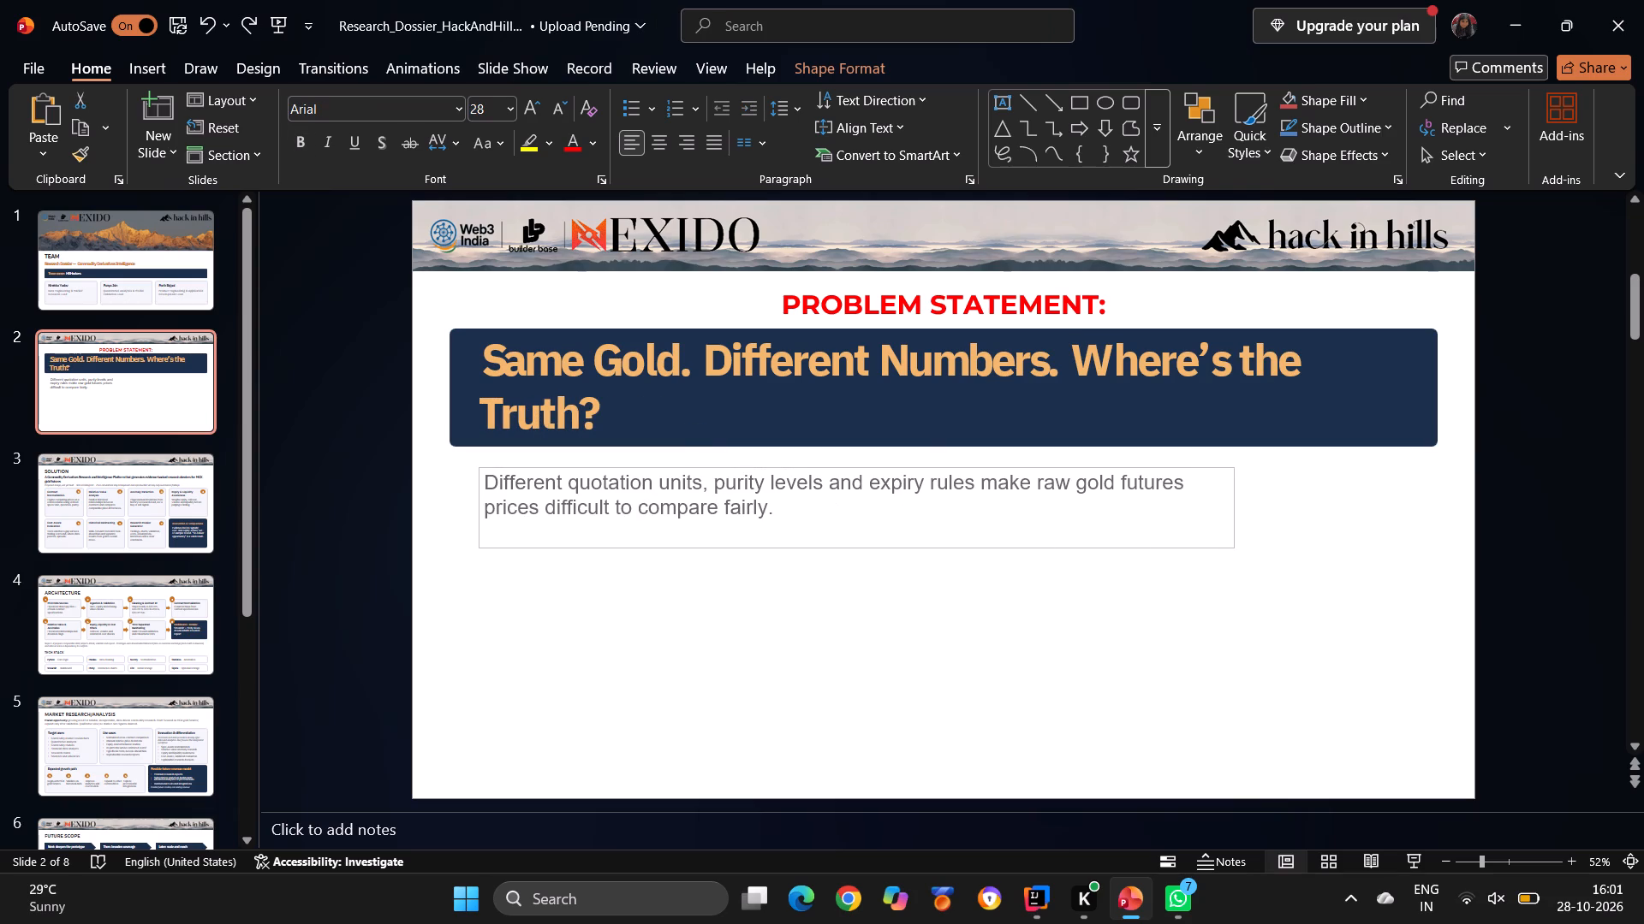
drag(1234, 495, 1389, 476)
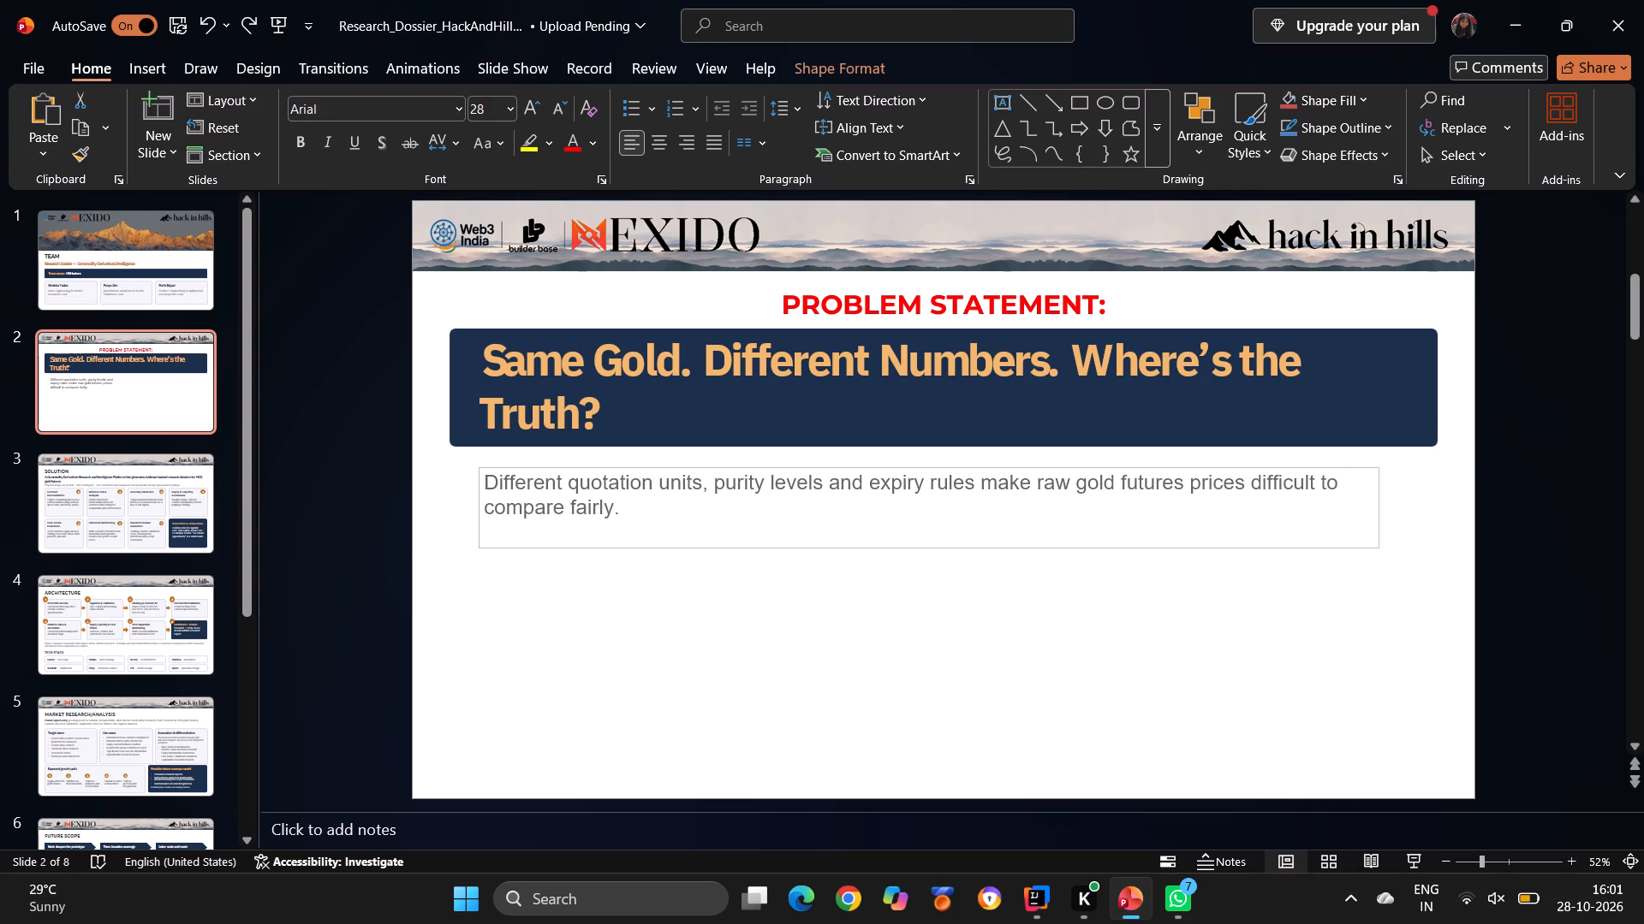
drag(1389, 476, 1451, 482)
drag(479, 495, 462, 496)
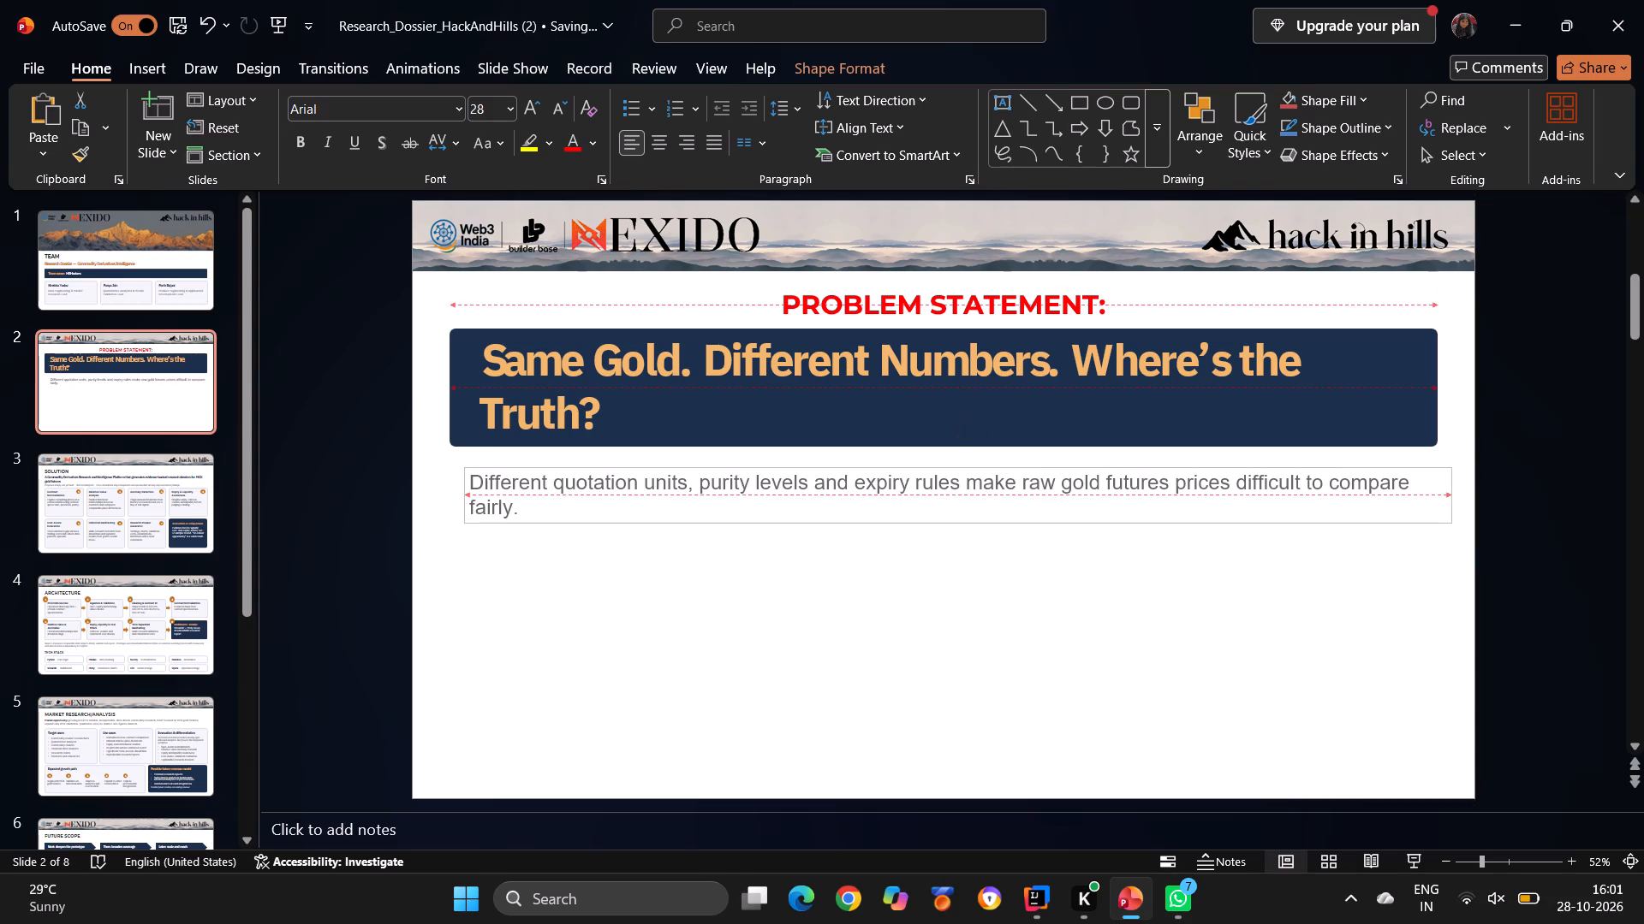
drag(462, 496, 451, 498)
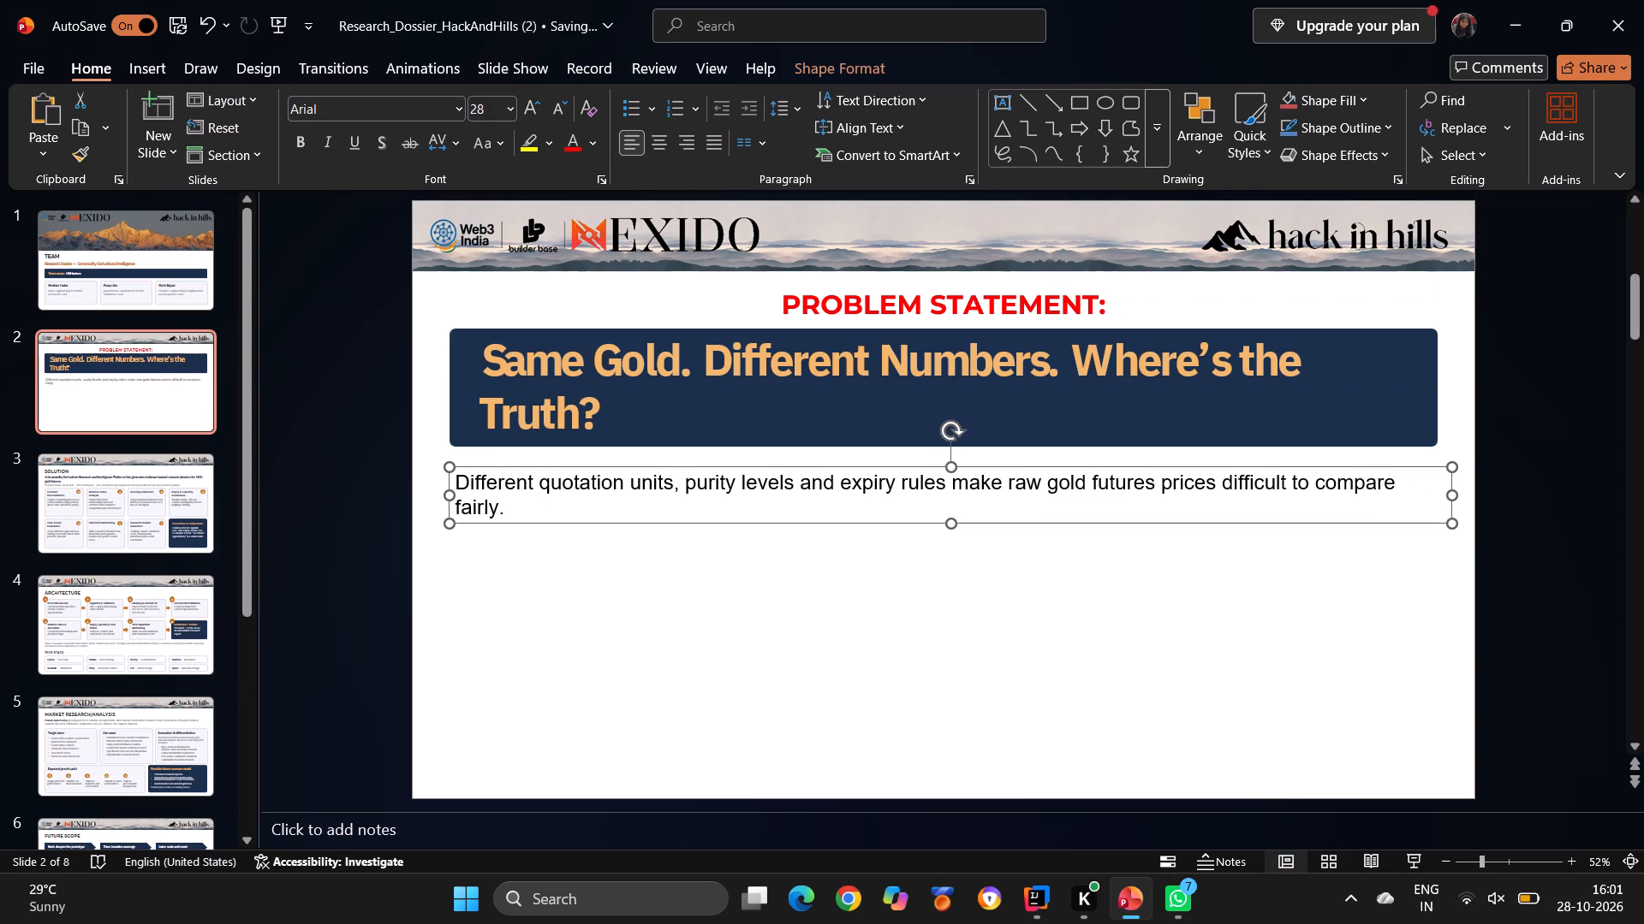
Make the entire "Different quotation units..." description text bold.
drag(455, 478, 521, 511)
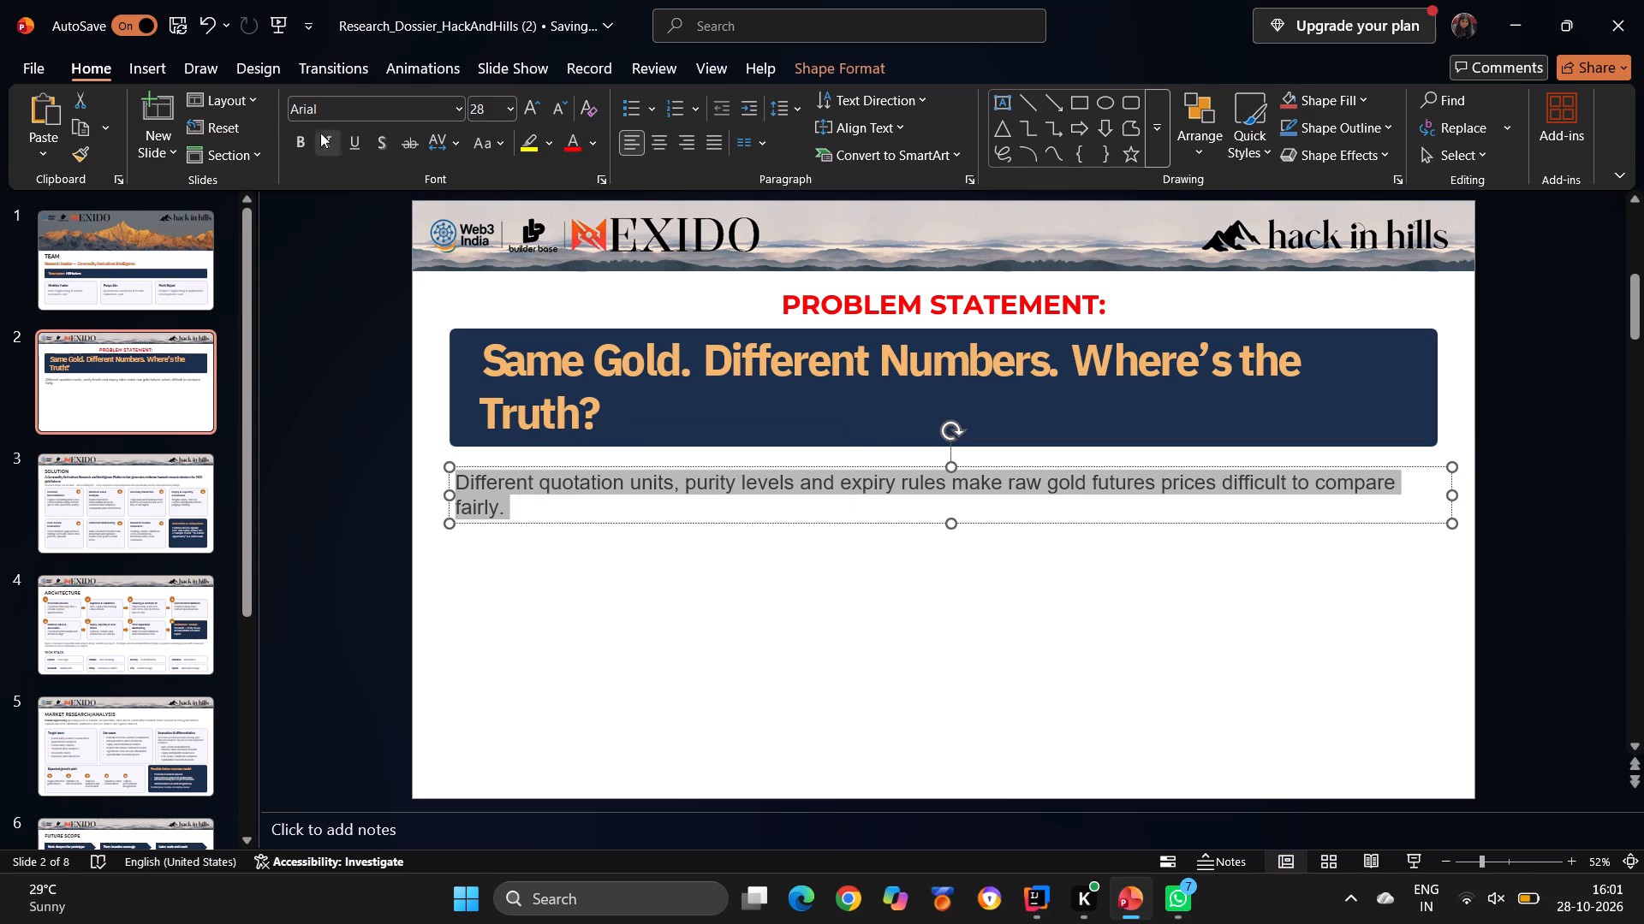
click(294, 145)
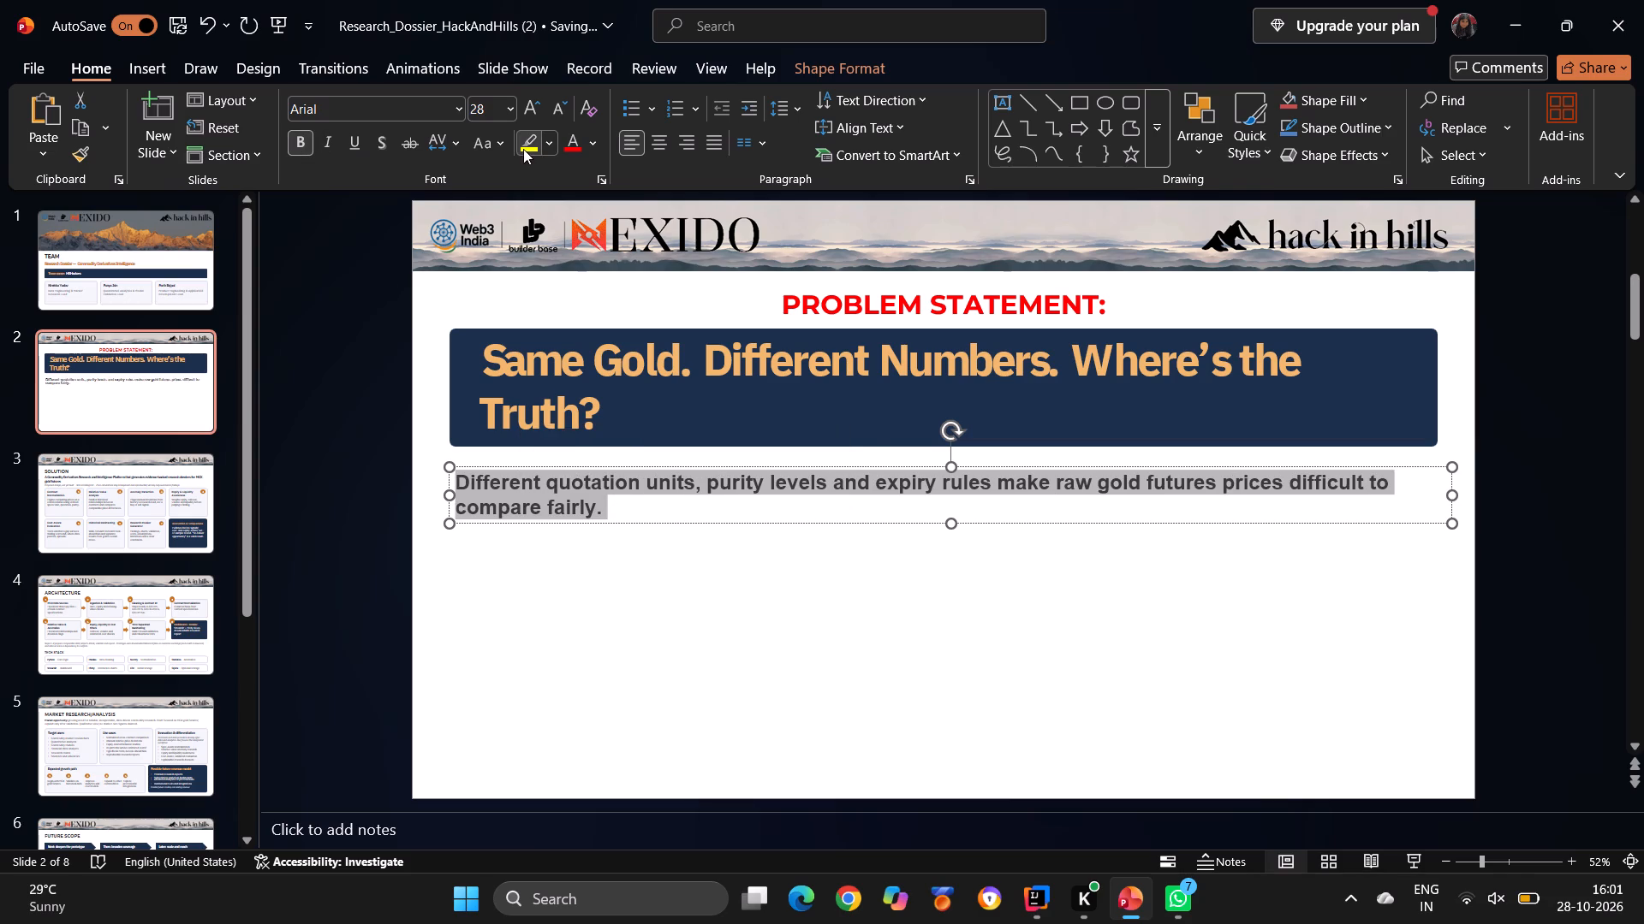
Open the font color choices for the selected description text.
click(547, 143)
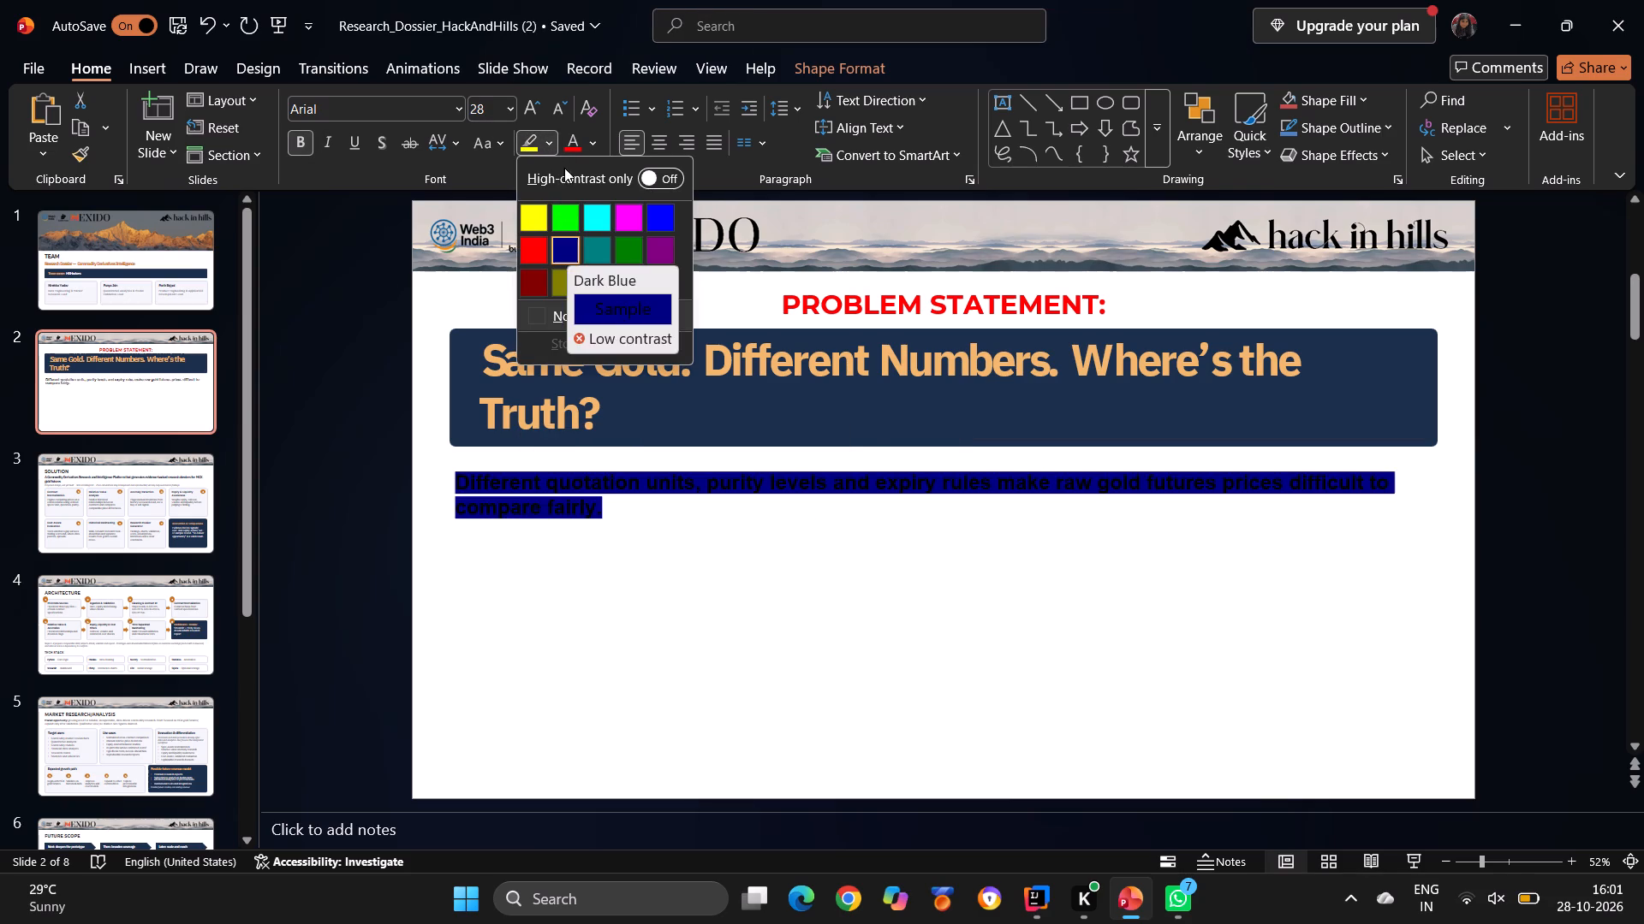
click(591, 141)
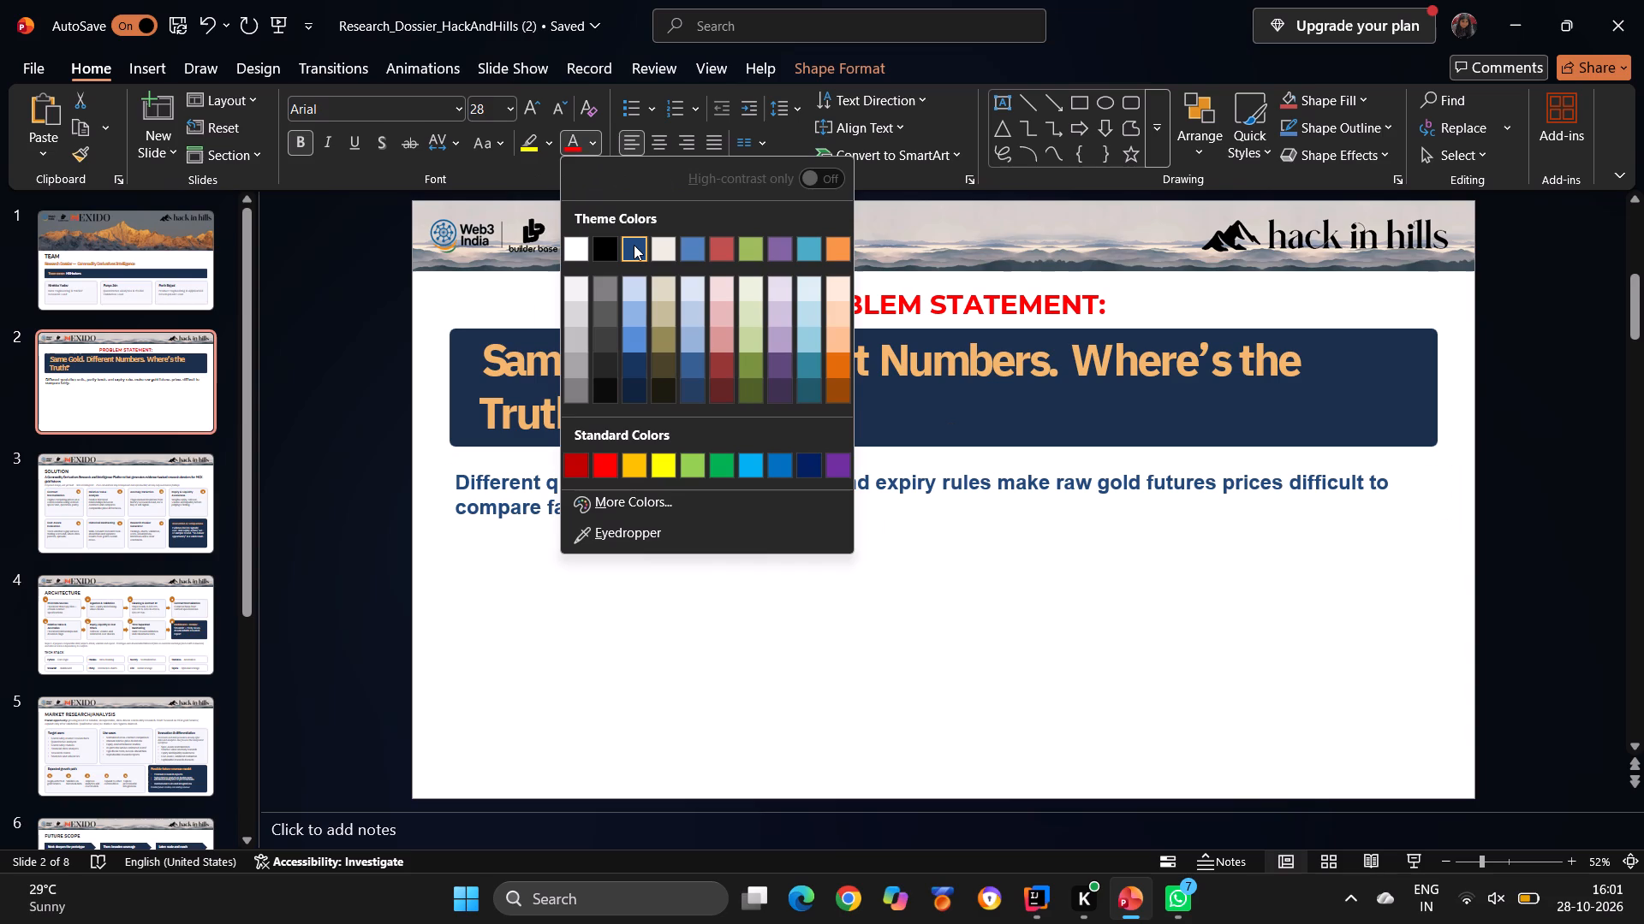
Color the selected "Different quotation units..." description text dark blue from the theme colors and deselect it.
click(634, 250)
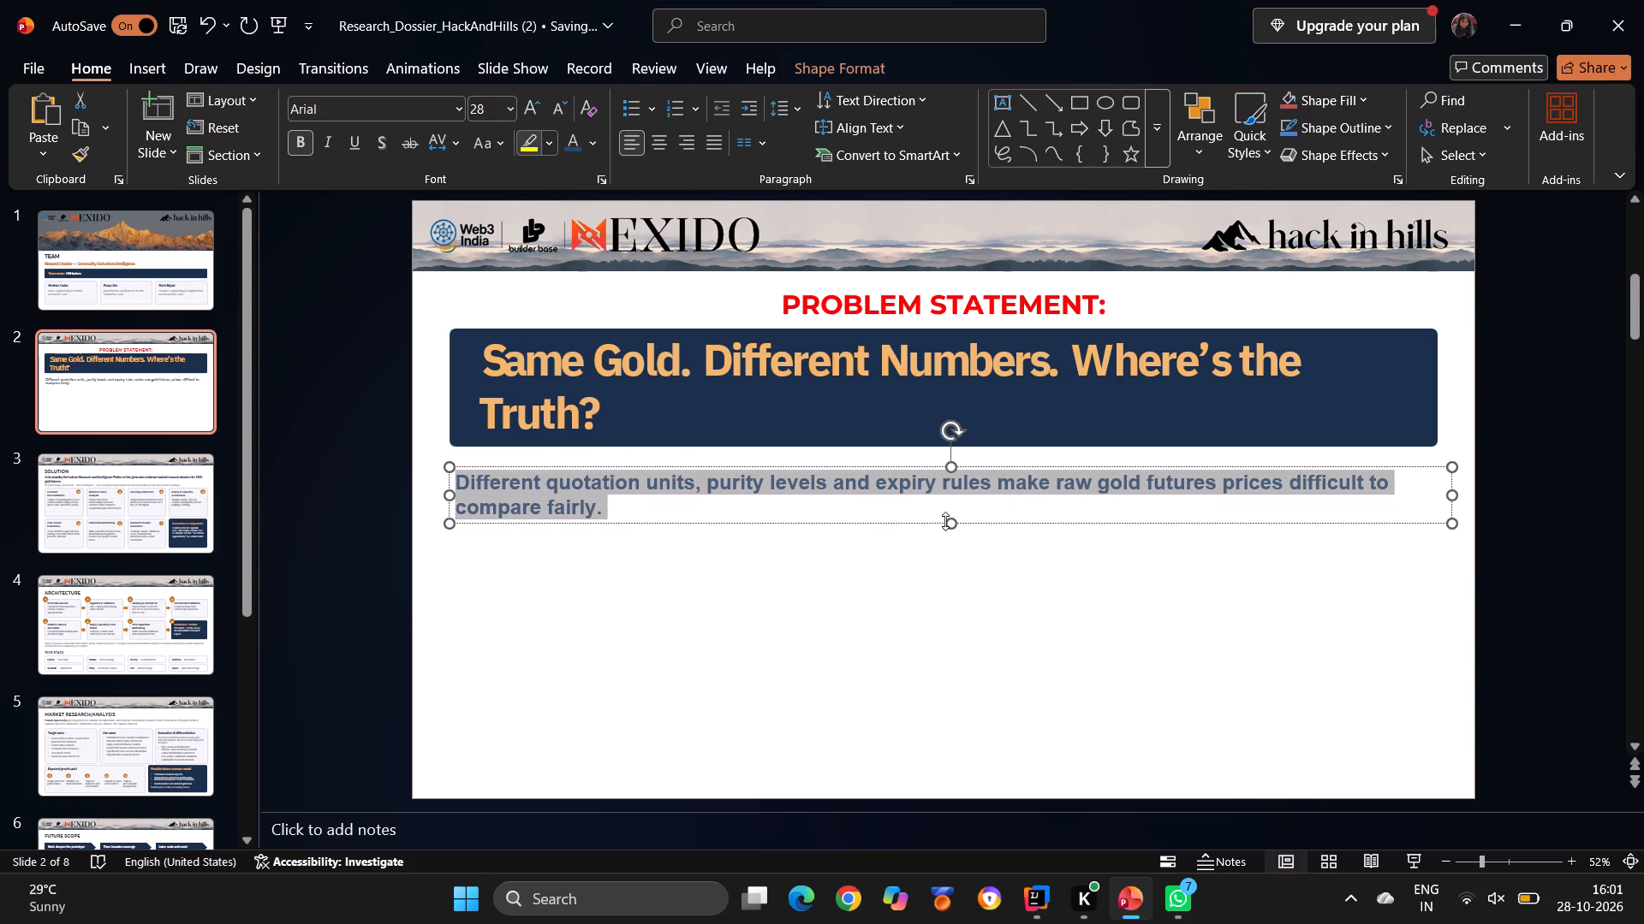
click(895, 583)
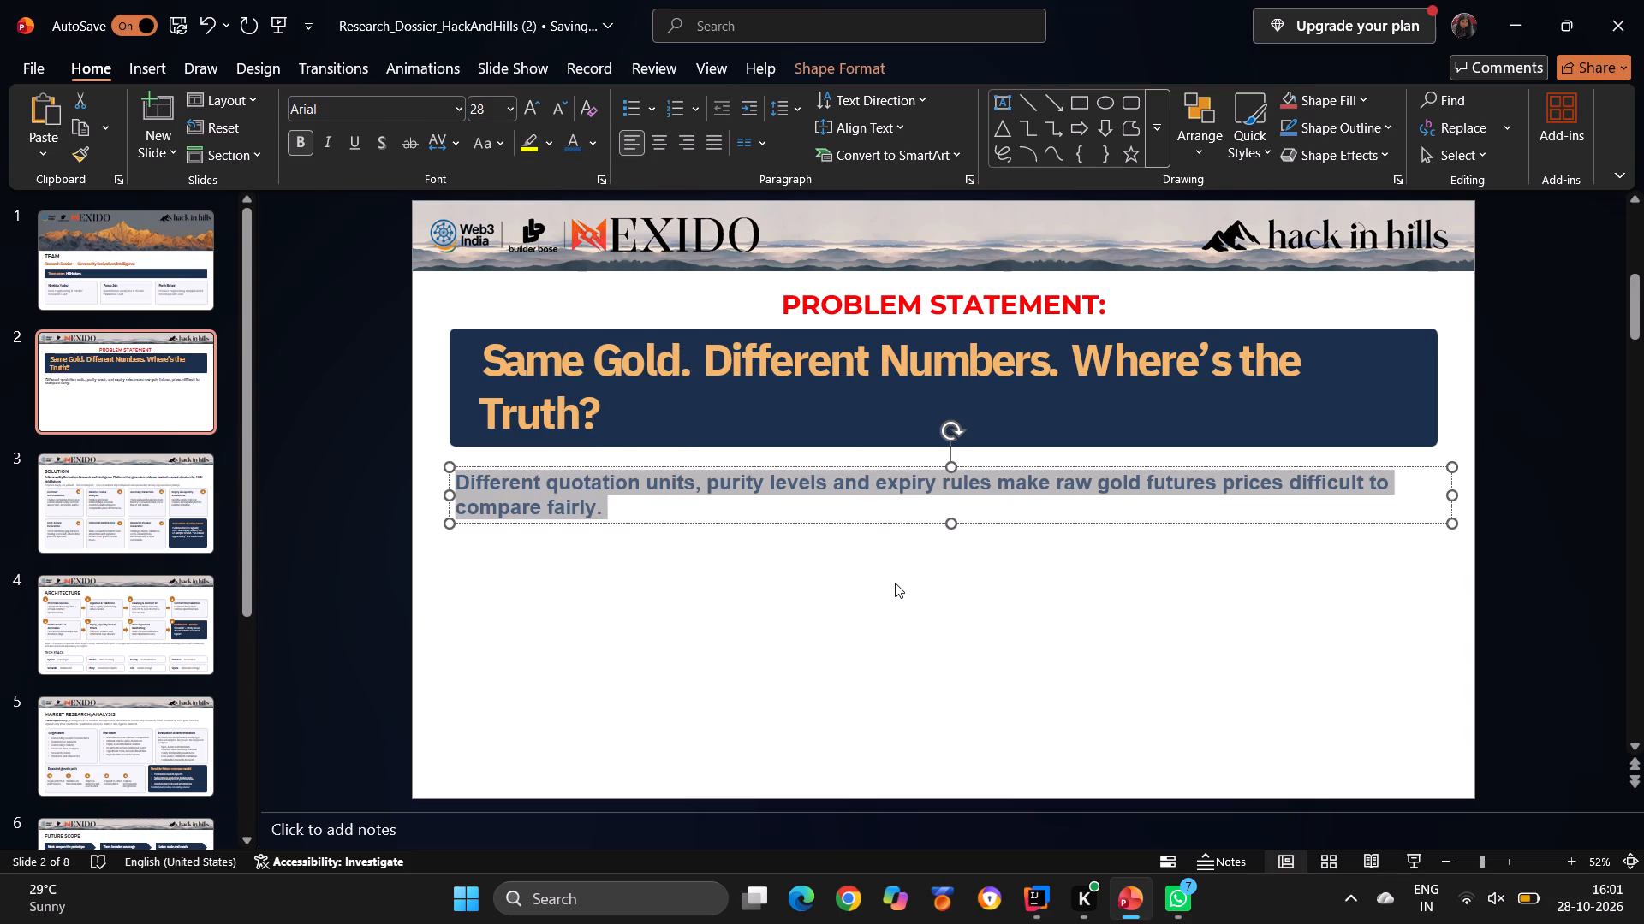
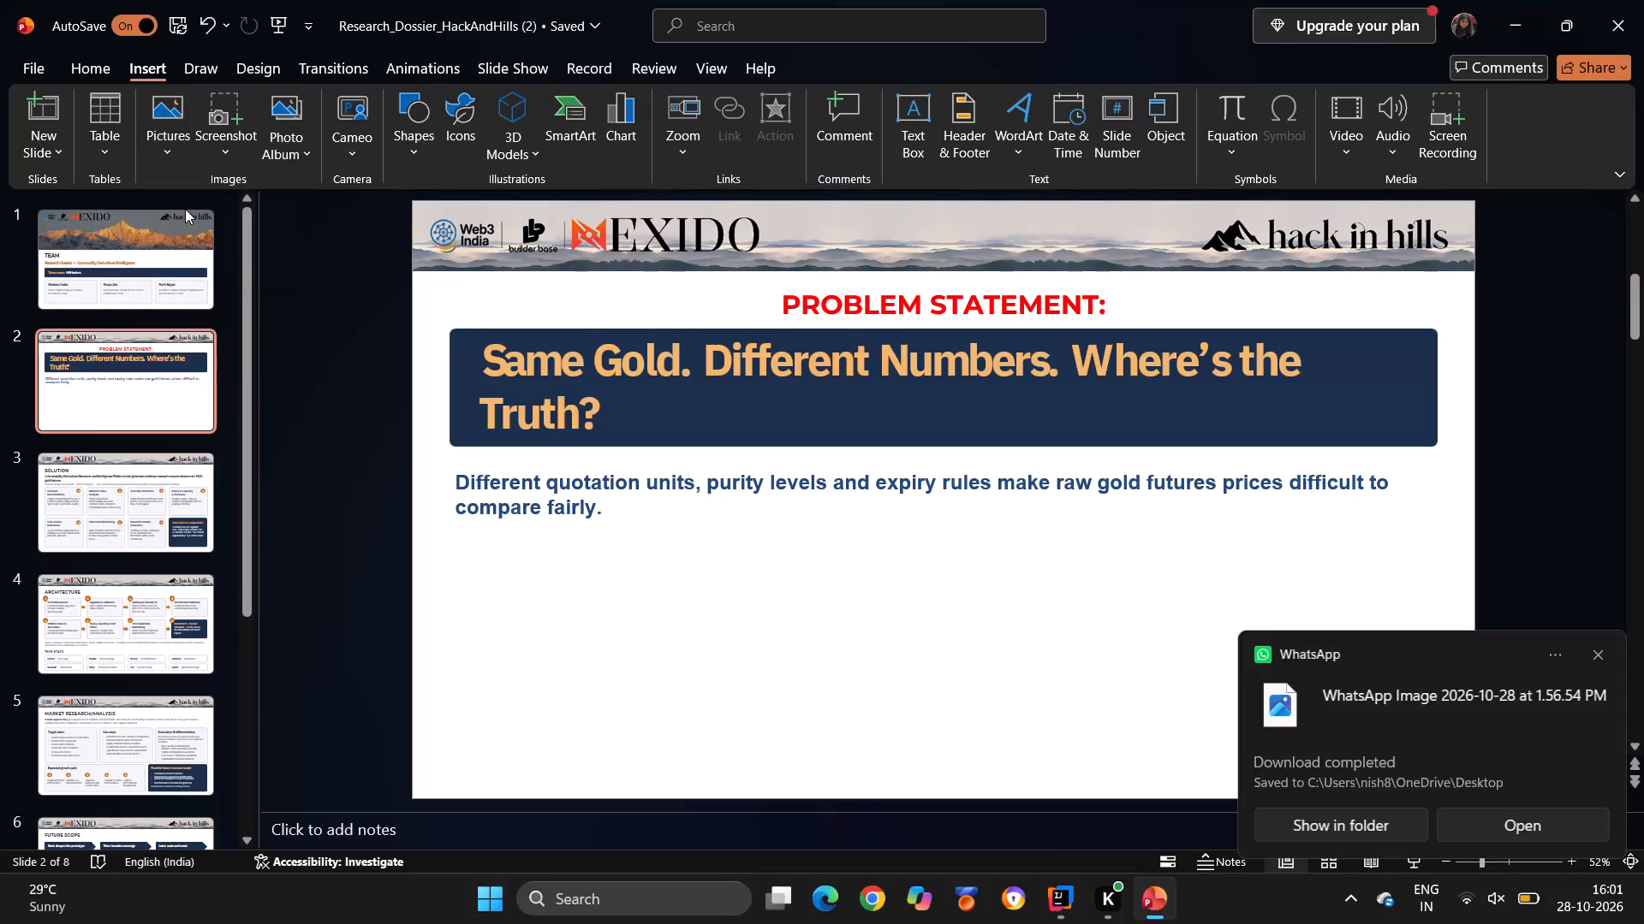
Insert the picture "WhatsApp Image 2026-10-28 at 1.56.54 PM" from the Desktop folder onto slide 2.
scroll(106, 192, up, 6)
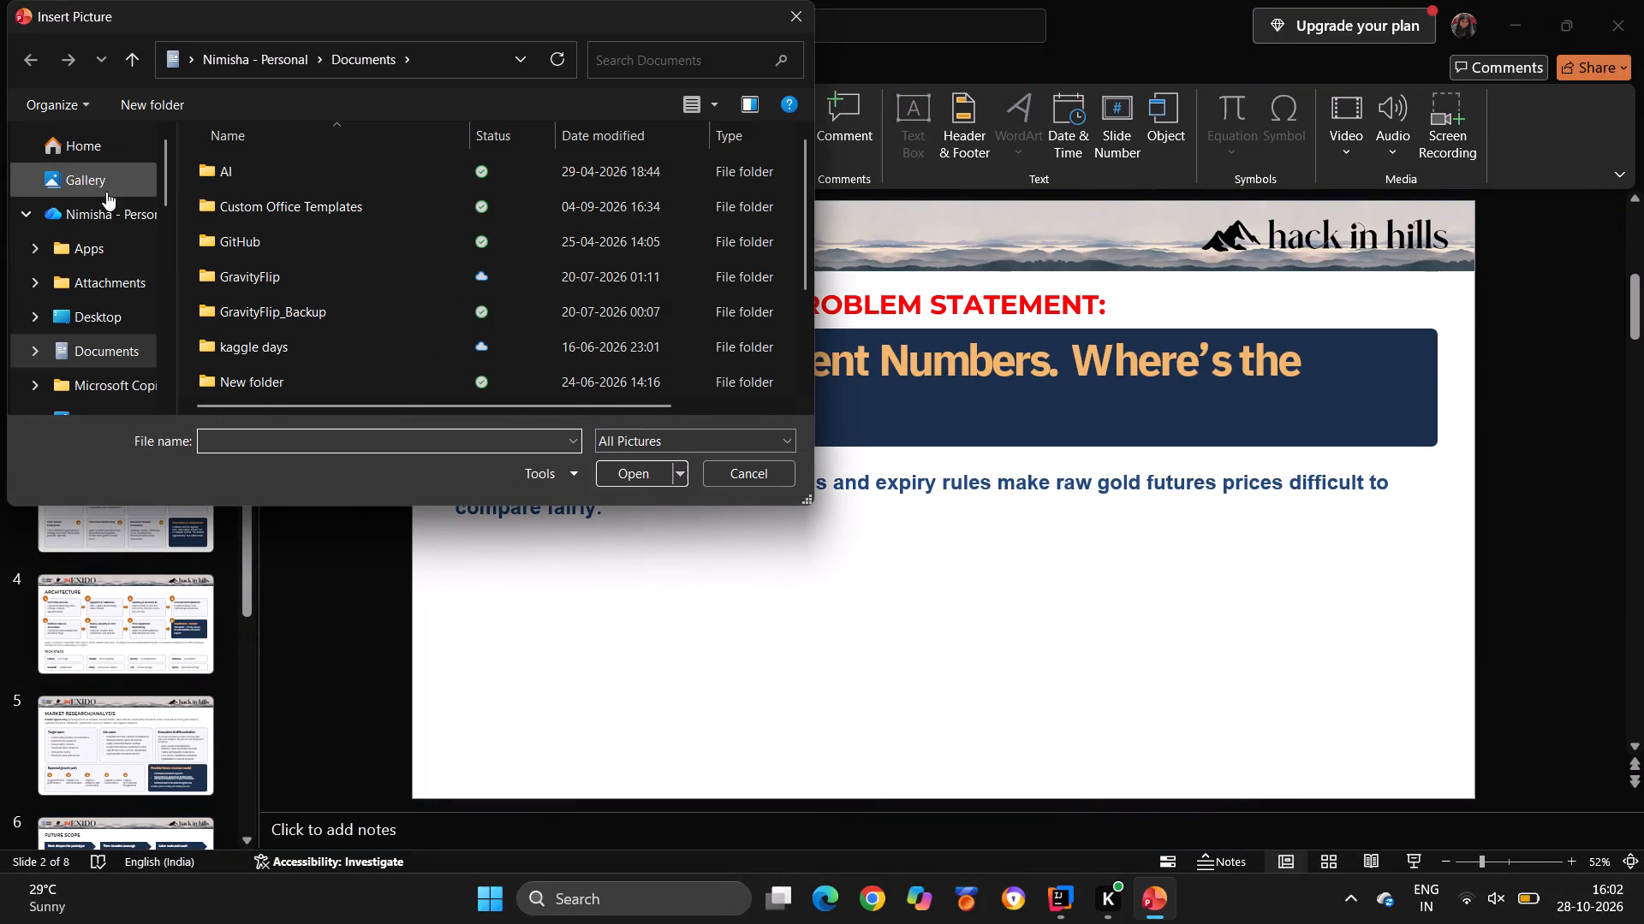
click(106, 192)
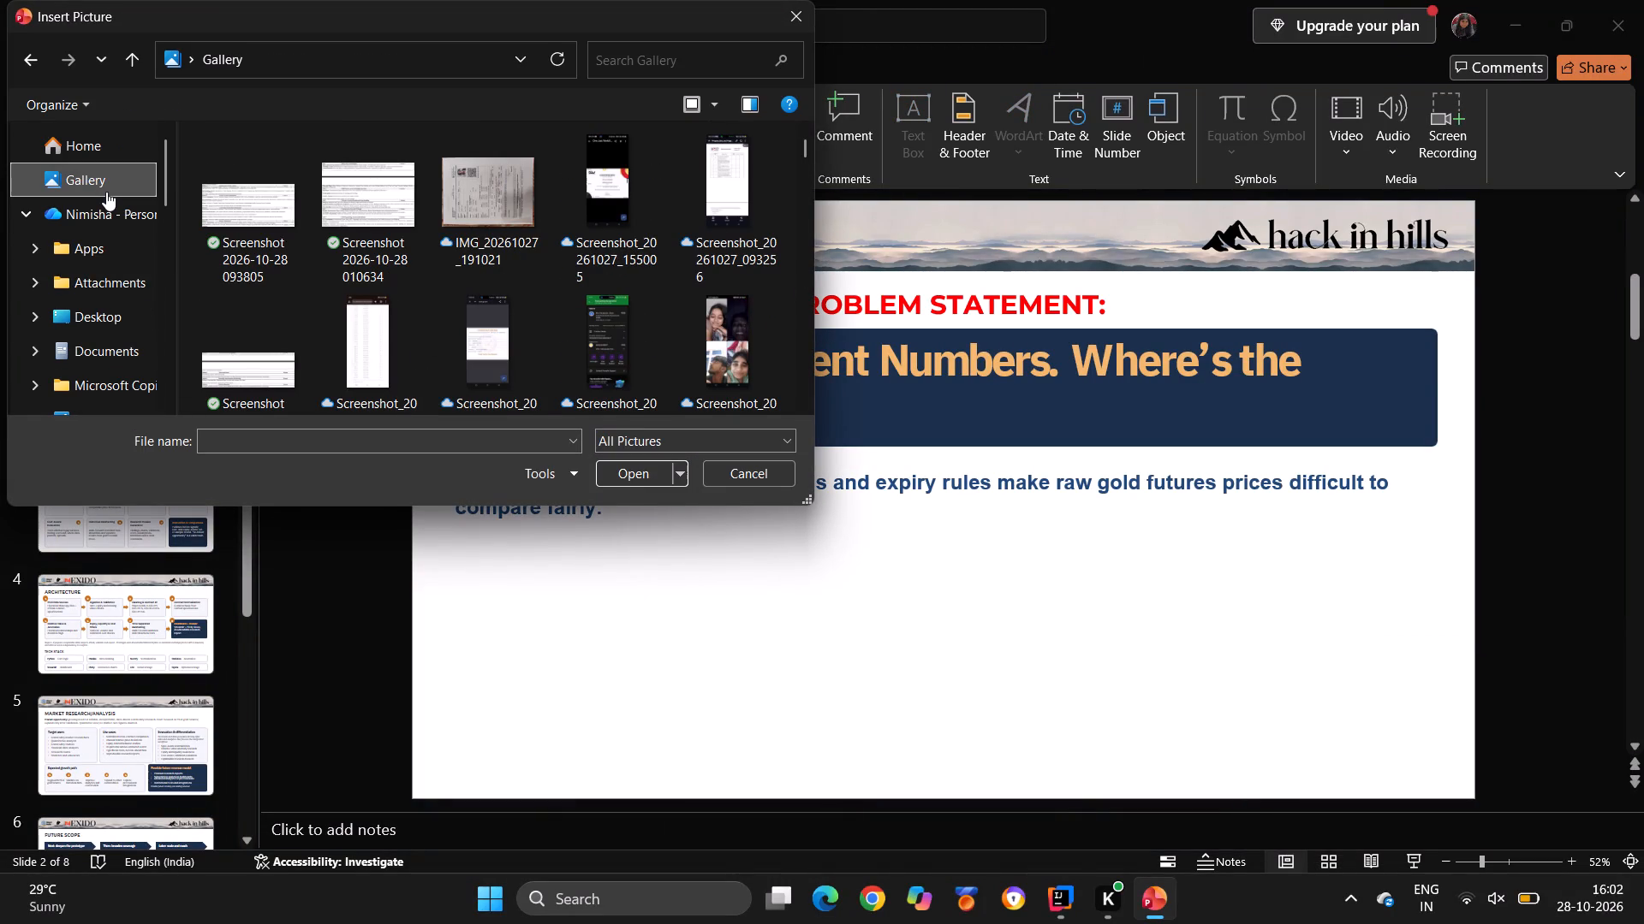
scroll(106, 192, down, 1)
scroll(106, 192, up, 1)
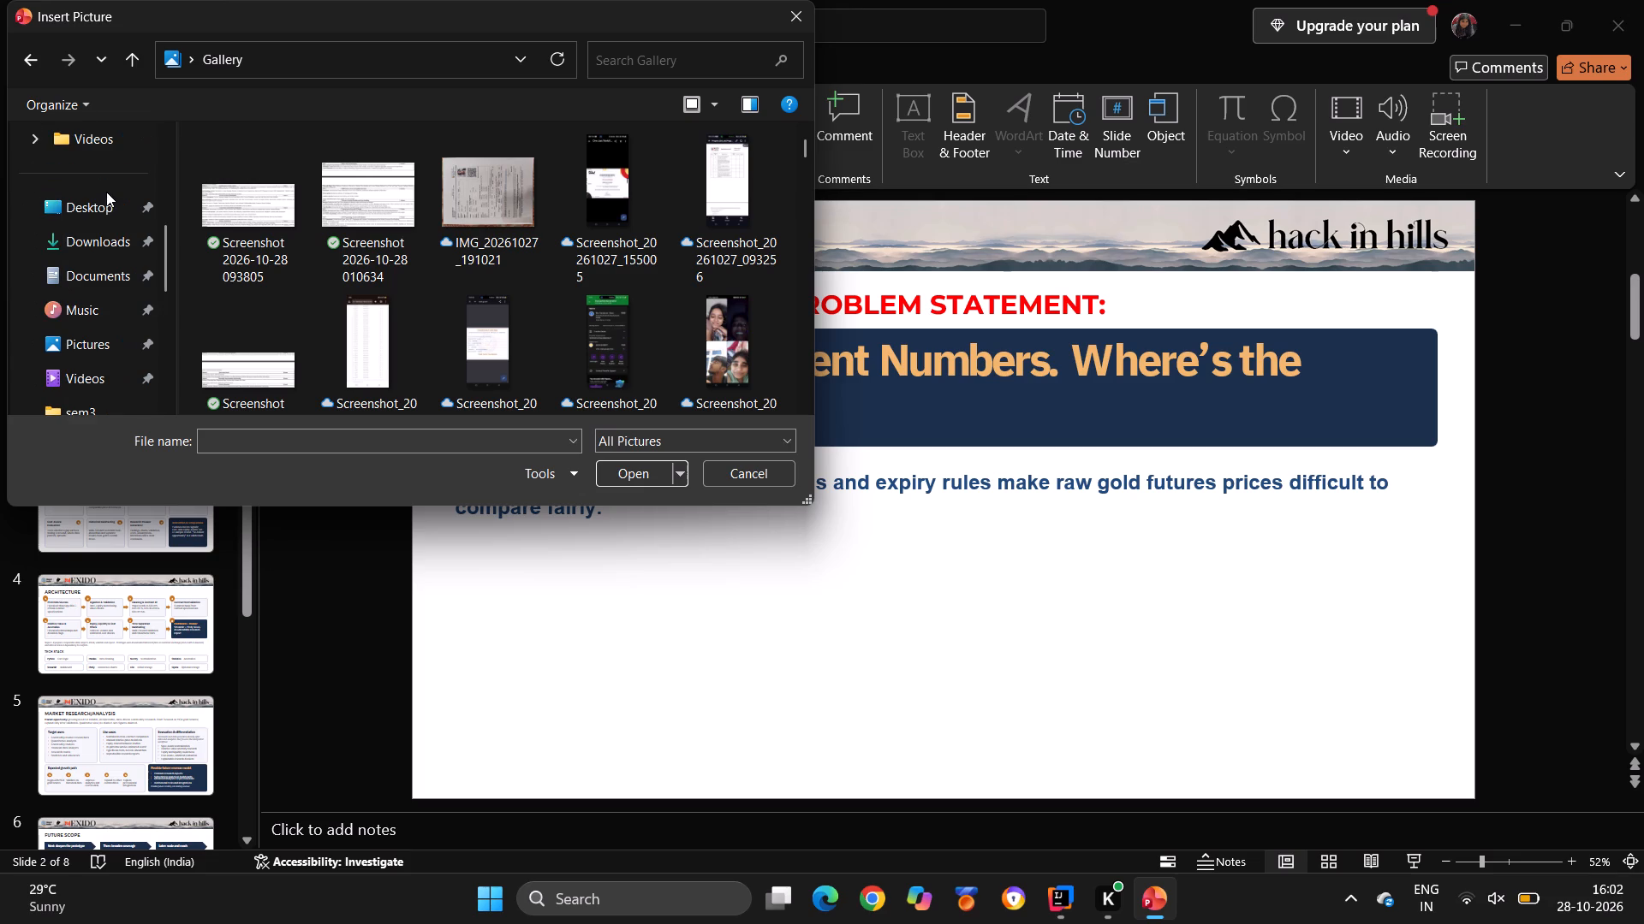
click(103, 200)
scroll(256, 300, down, 1)
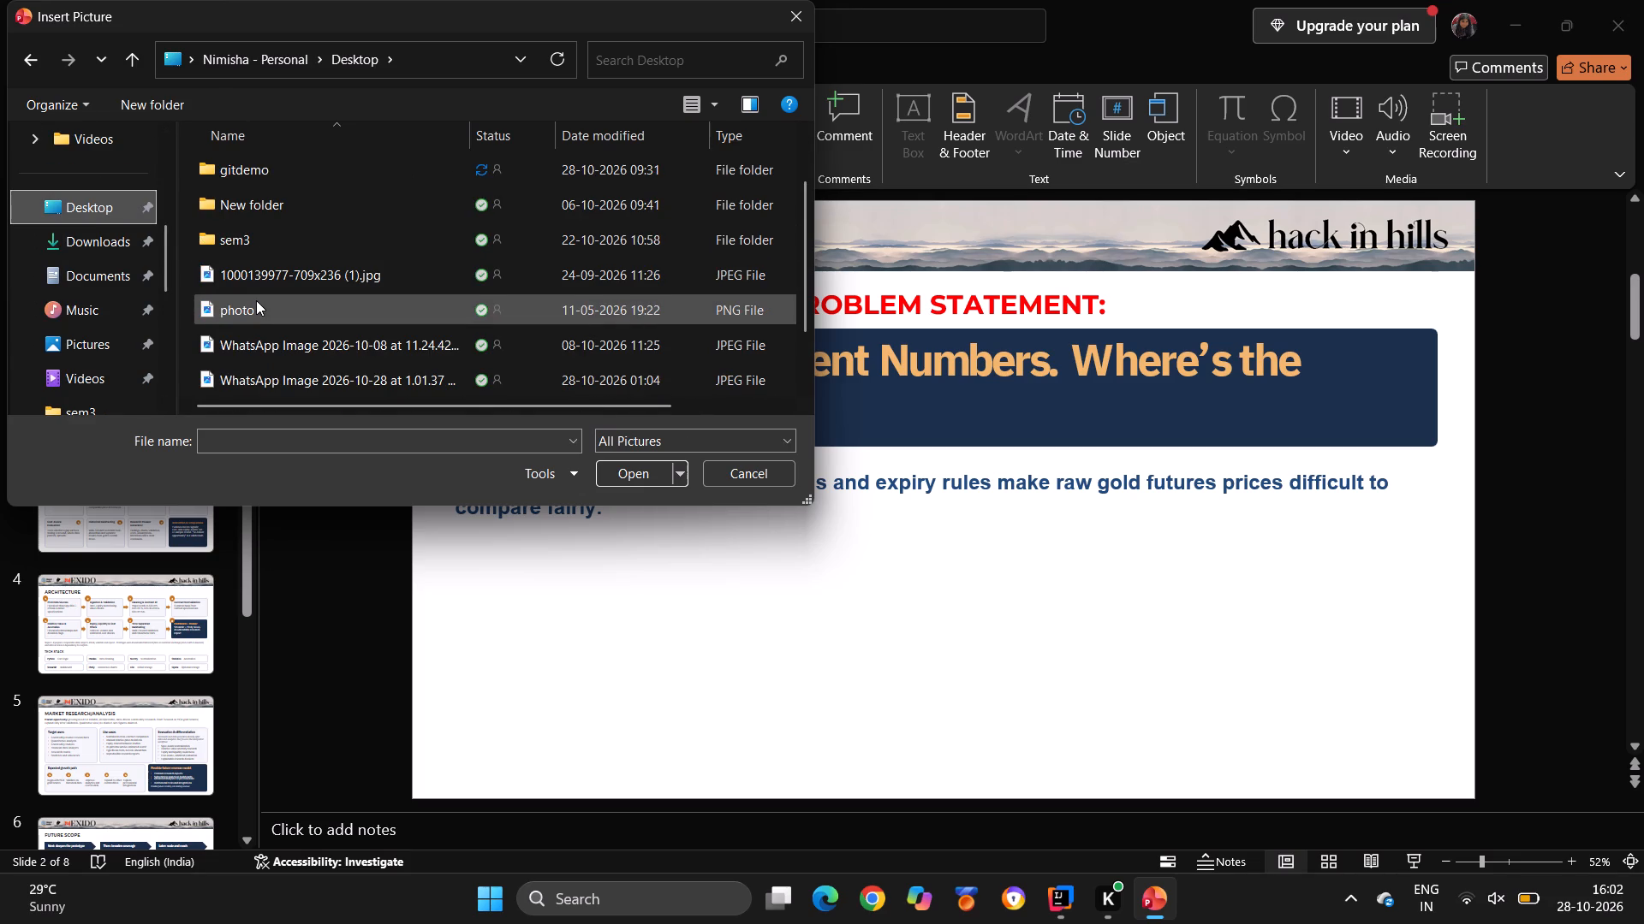
scroll(256, 300, down, 1)
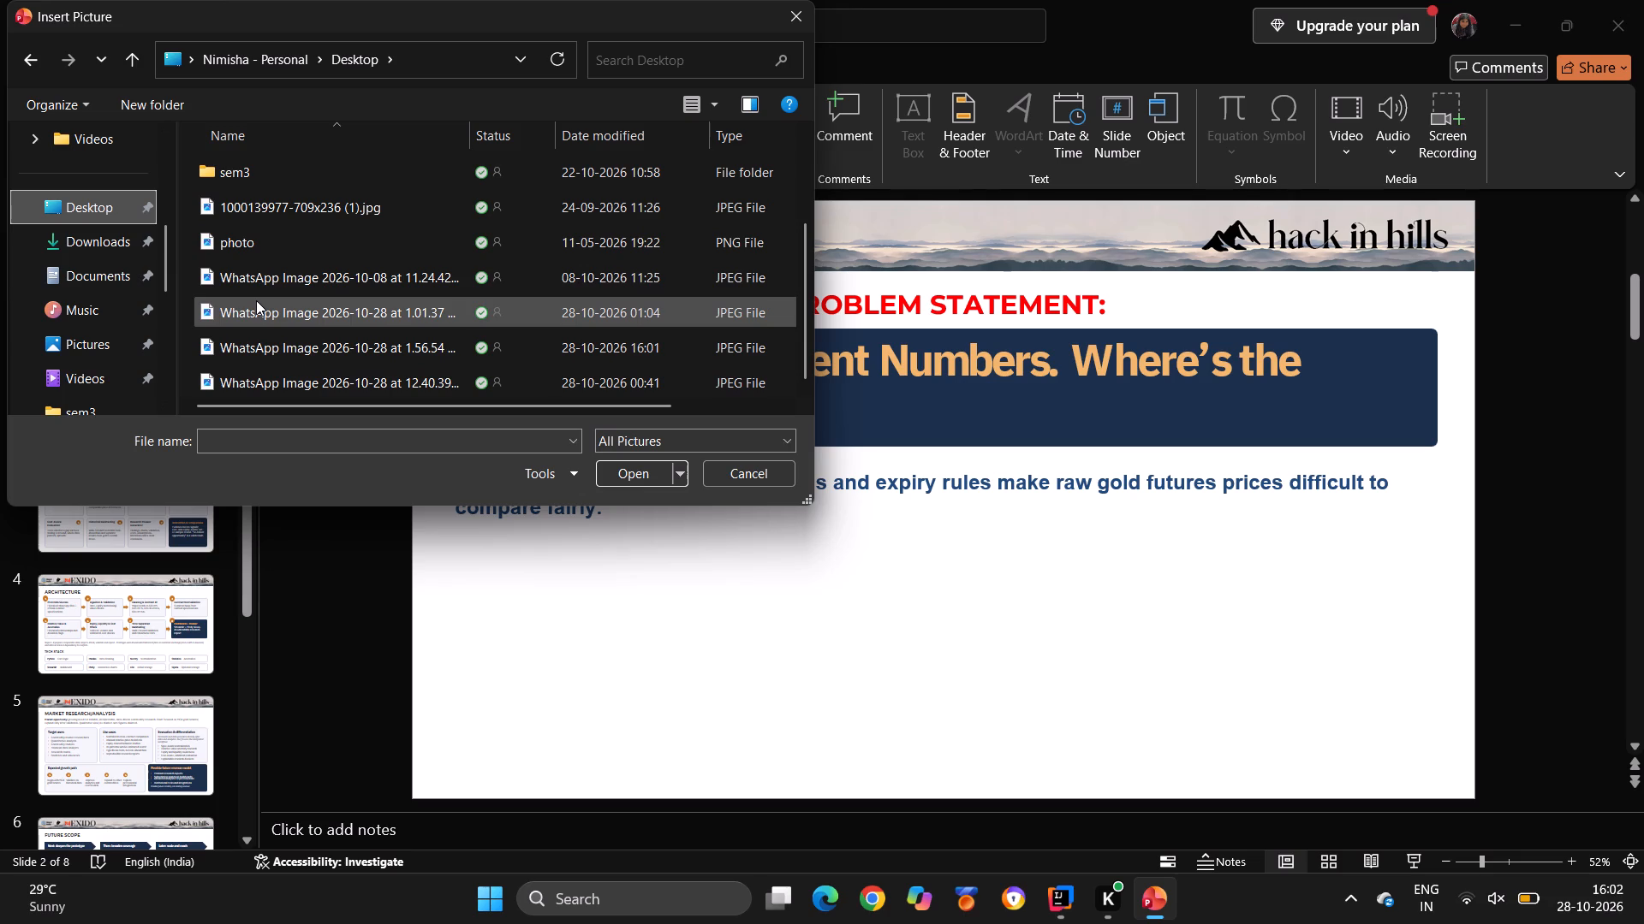
click(321, 353)
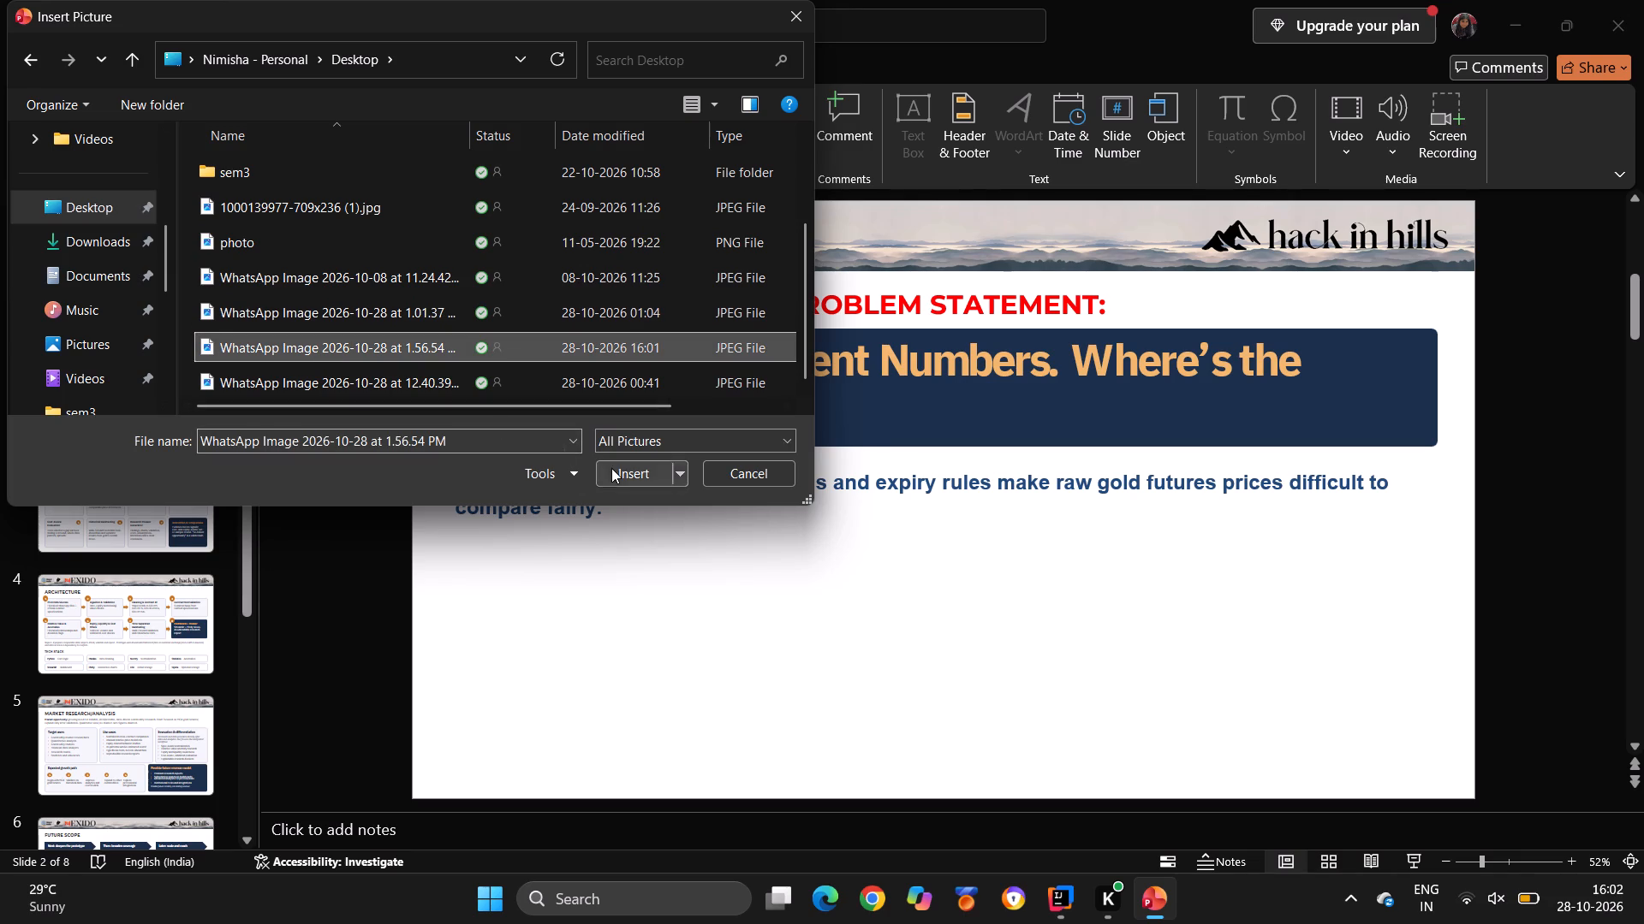
click(611, 468)
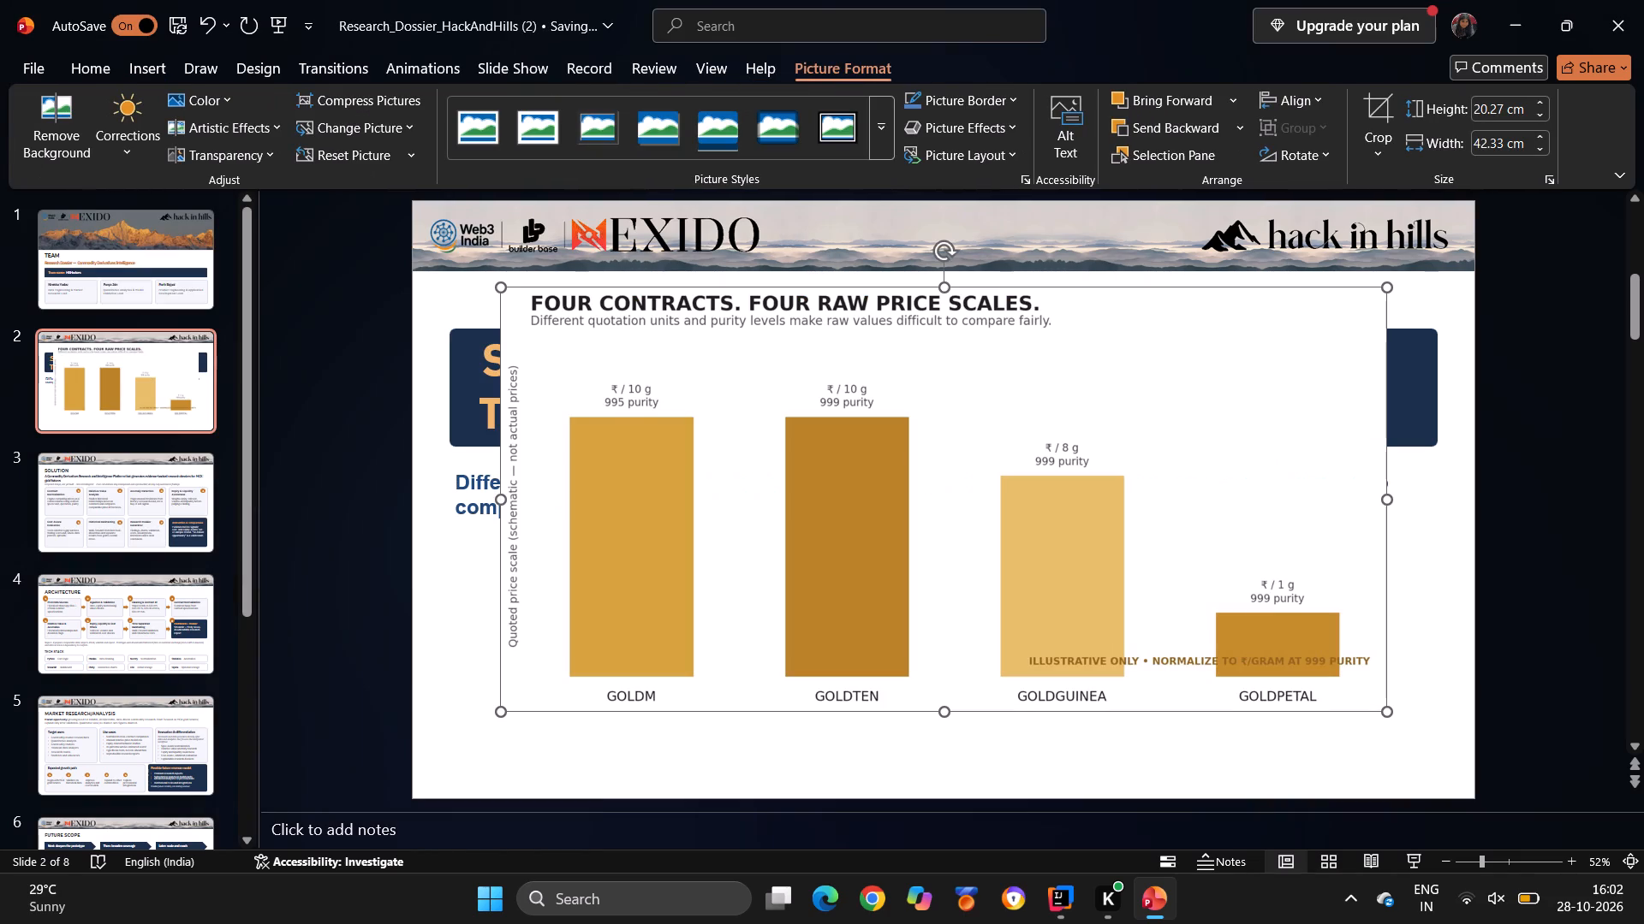
Resize the bar chart picture to about 17.1 cm high by 28 cm wide and move it toward the slide's lower left.
drag(944, 287, 958, 407)
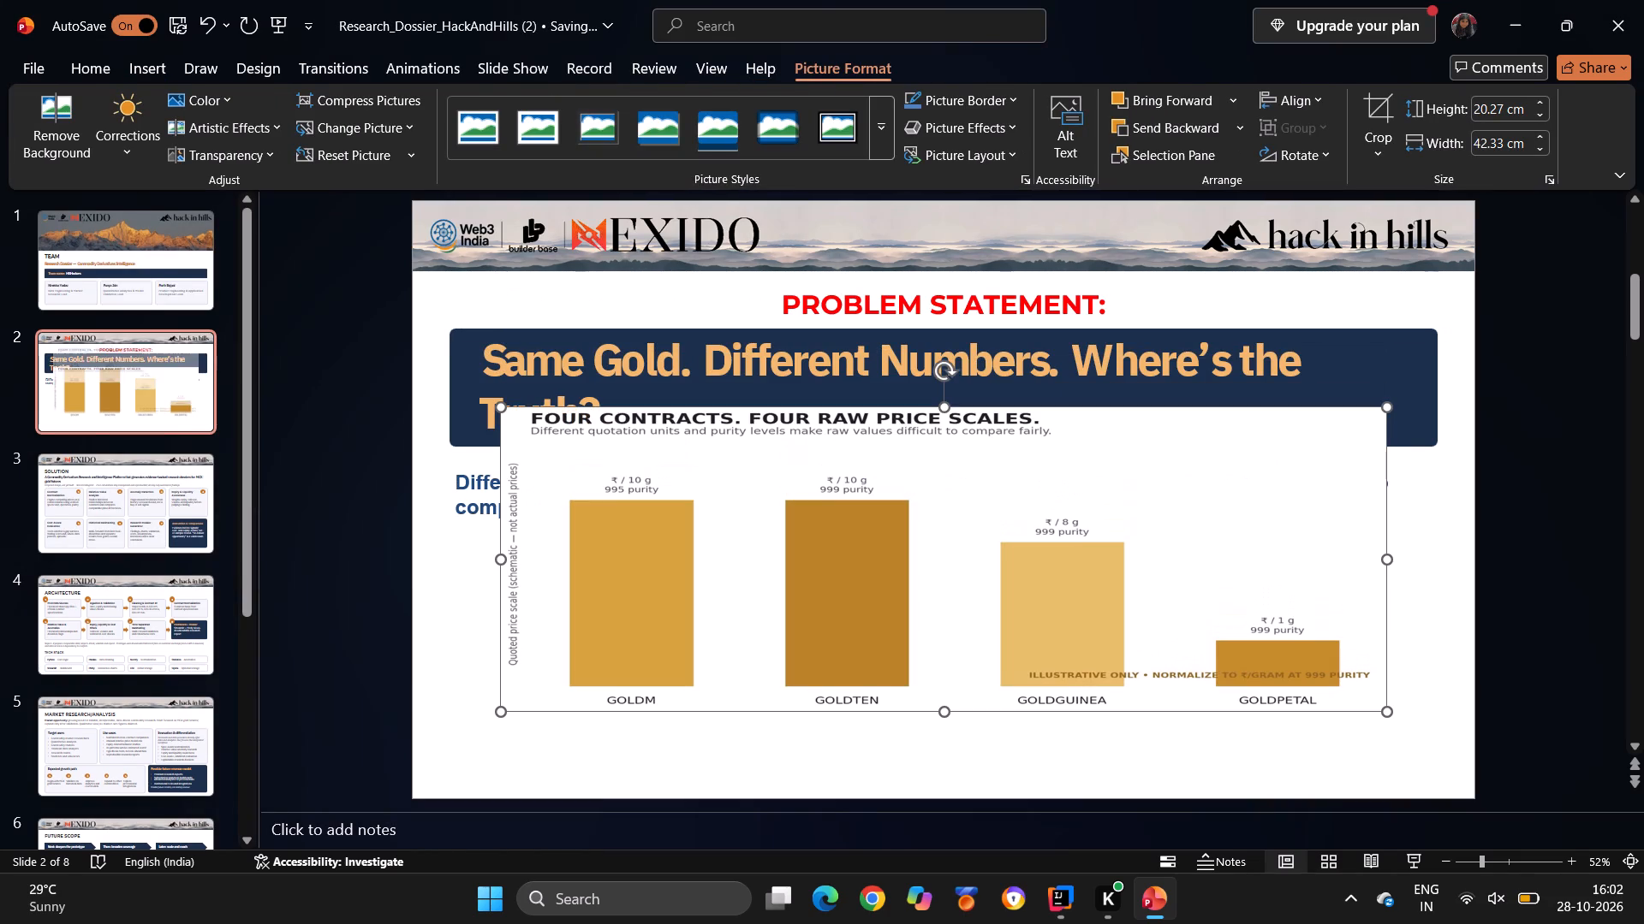
drag(949, 711, 956, 760)
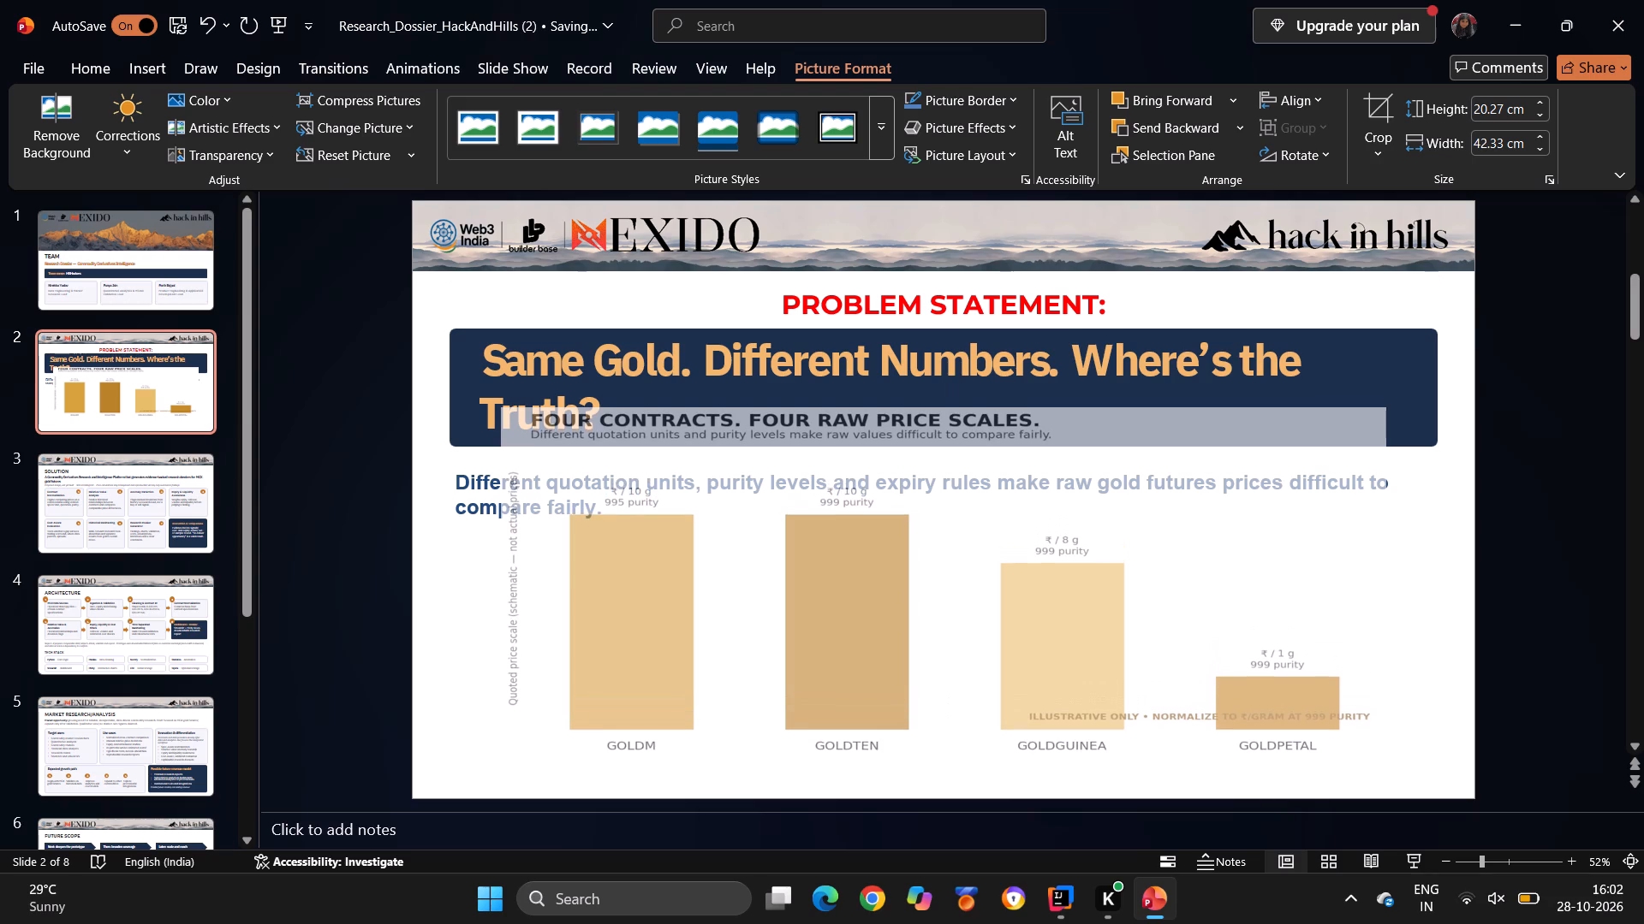
drag(956, 760, 956, 765)
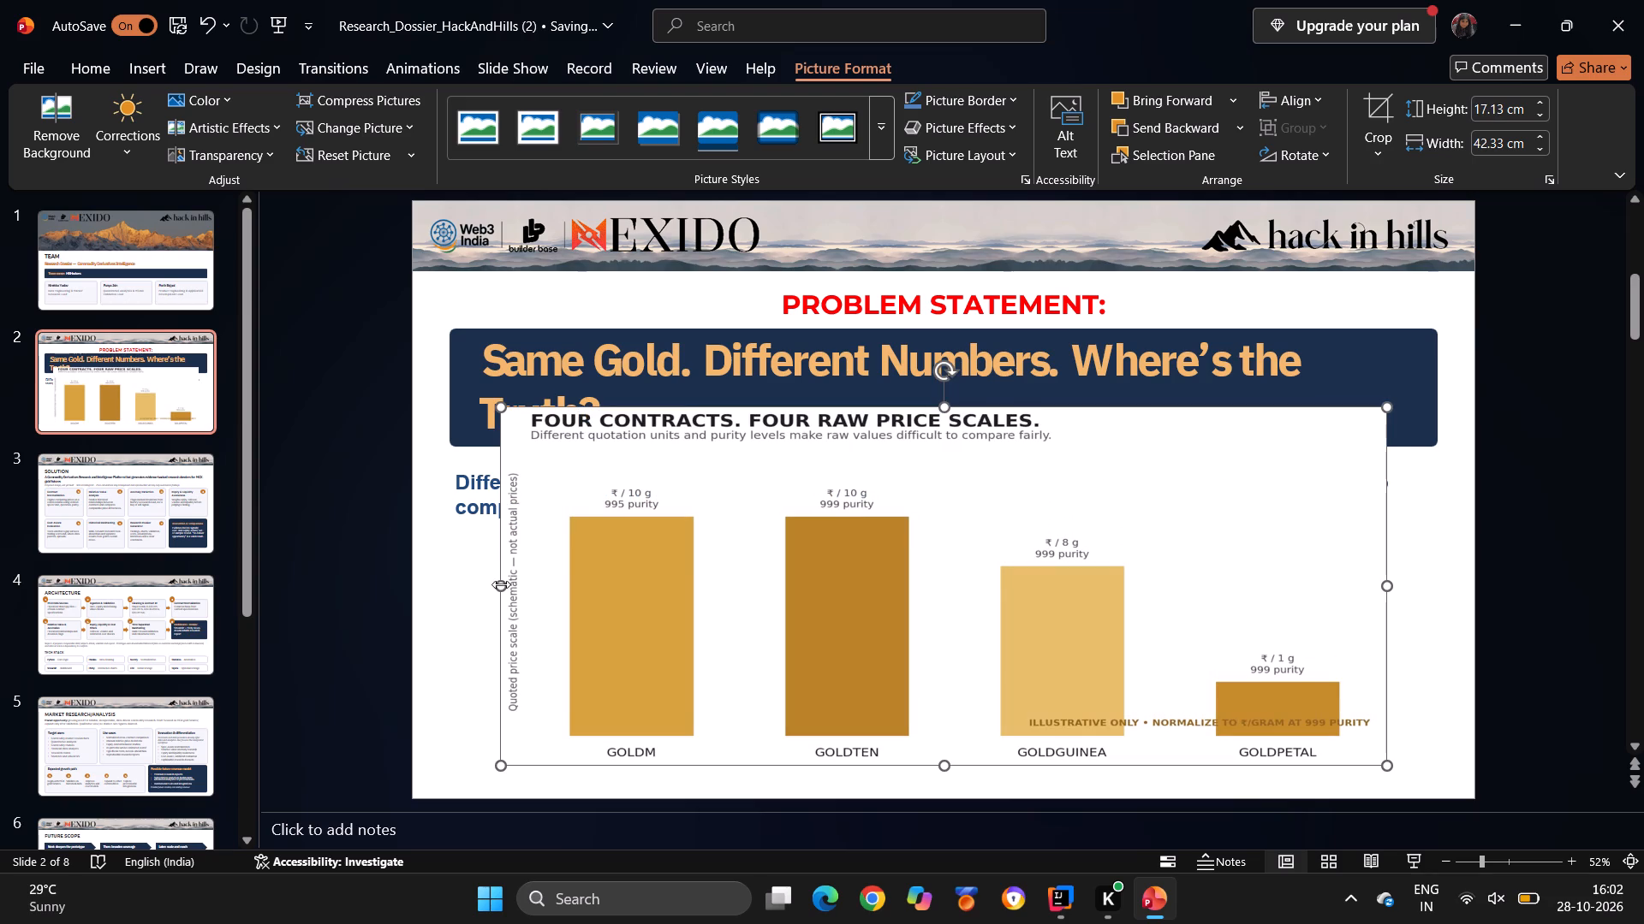
drag(501, 584, 801, 568)
drag(965, 578, 682, 652)
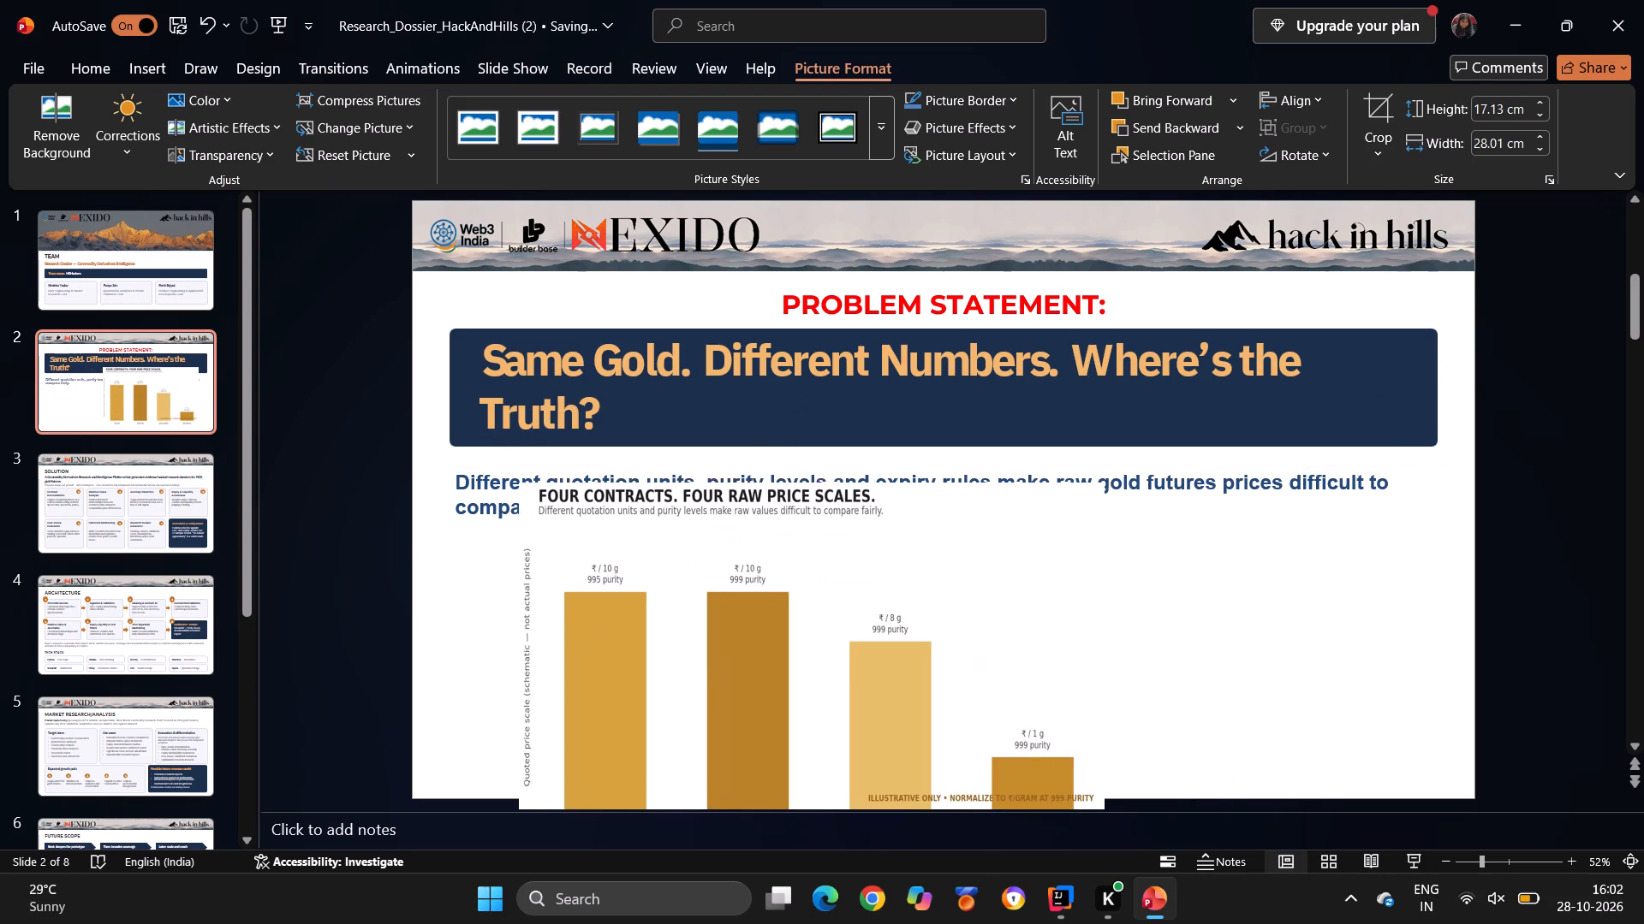
Shrink the bar chart picture to about 20.16 cm wide and 12.05 cm high and place it below the description text.
drag(682, 652, 657, 595)
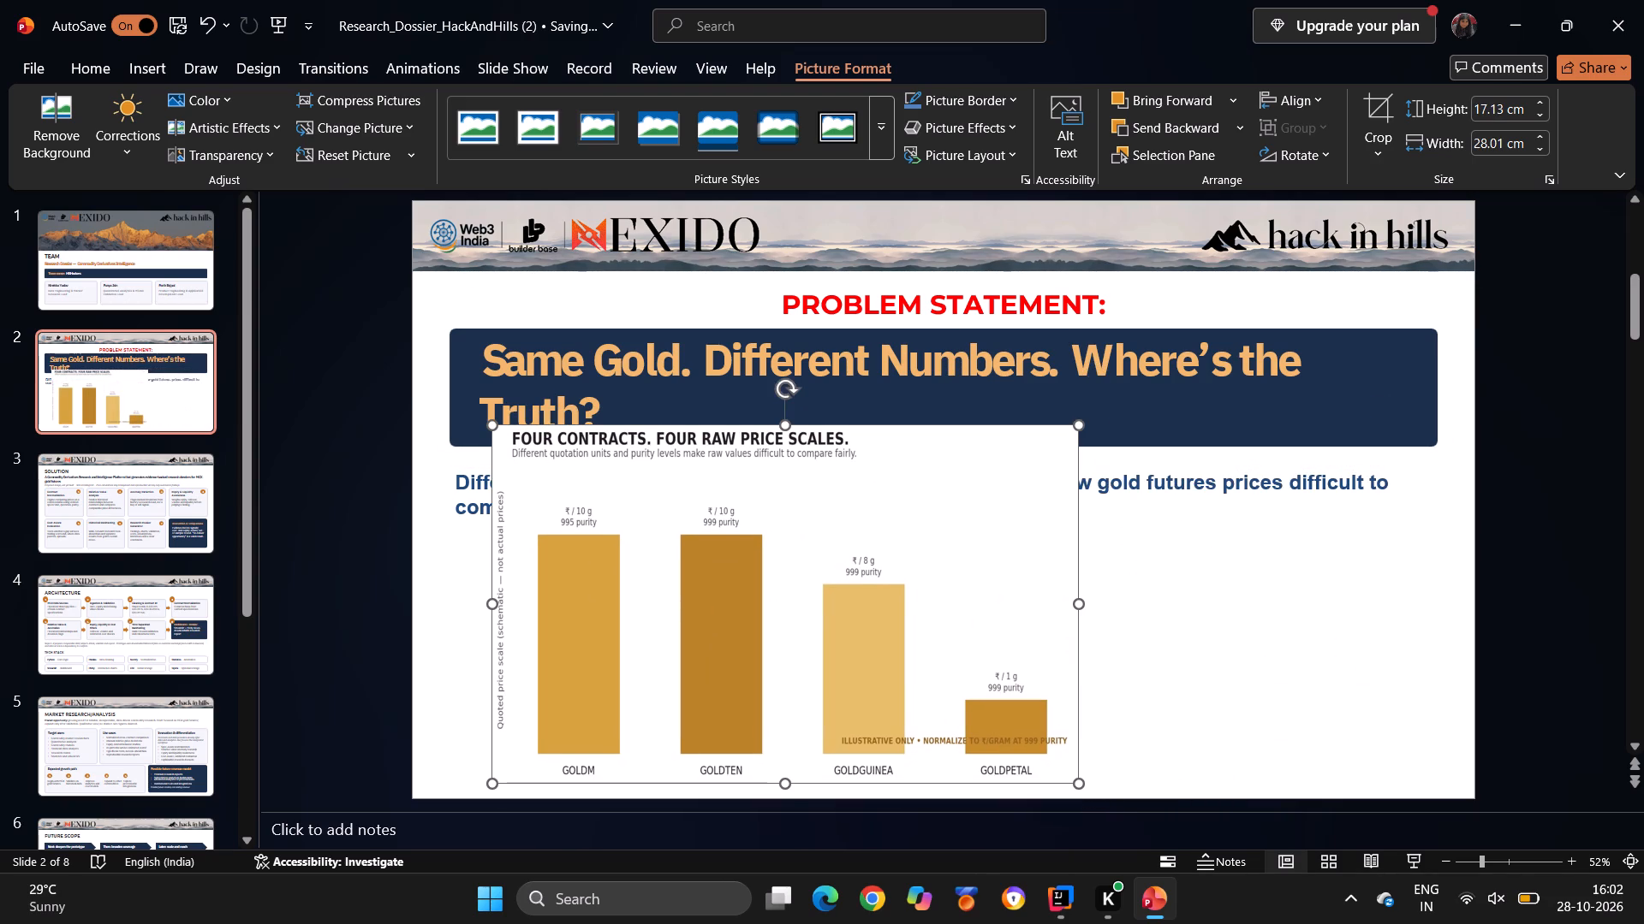
drag(783, 785, 787, 711)
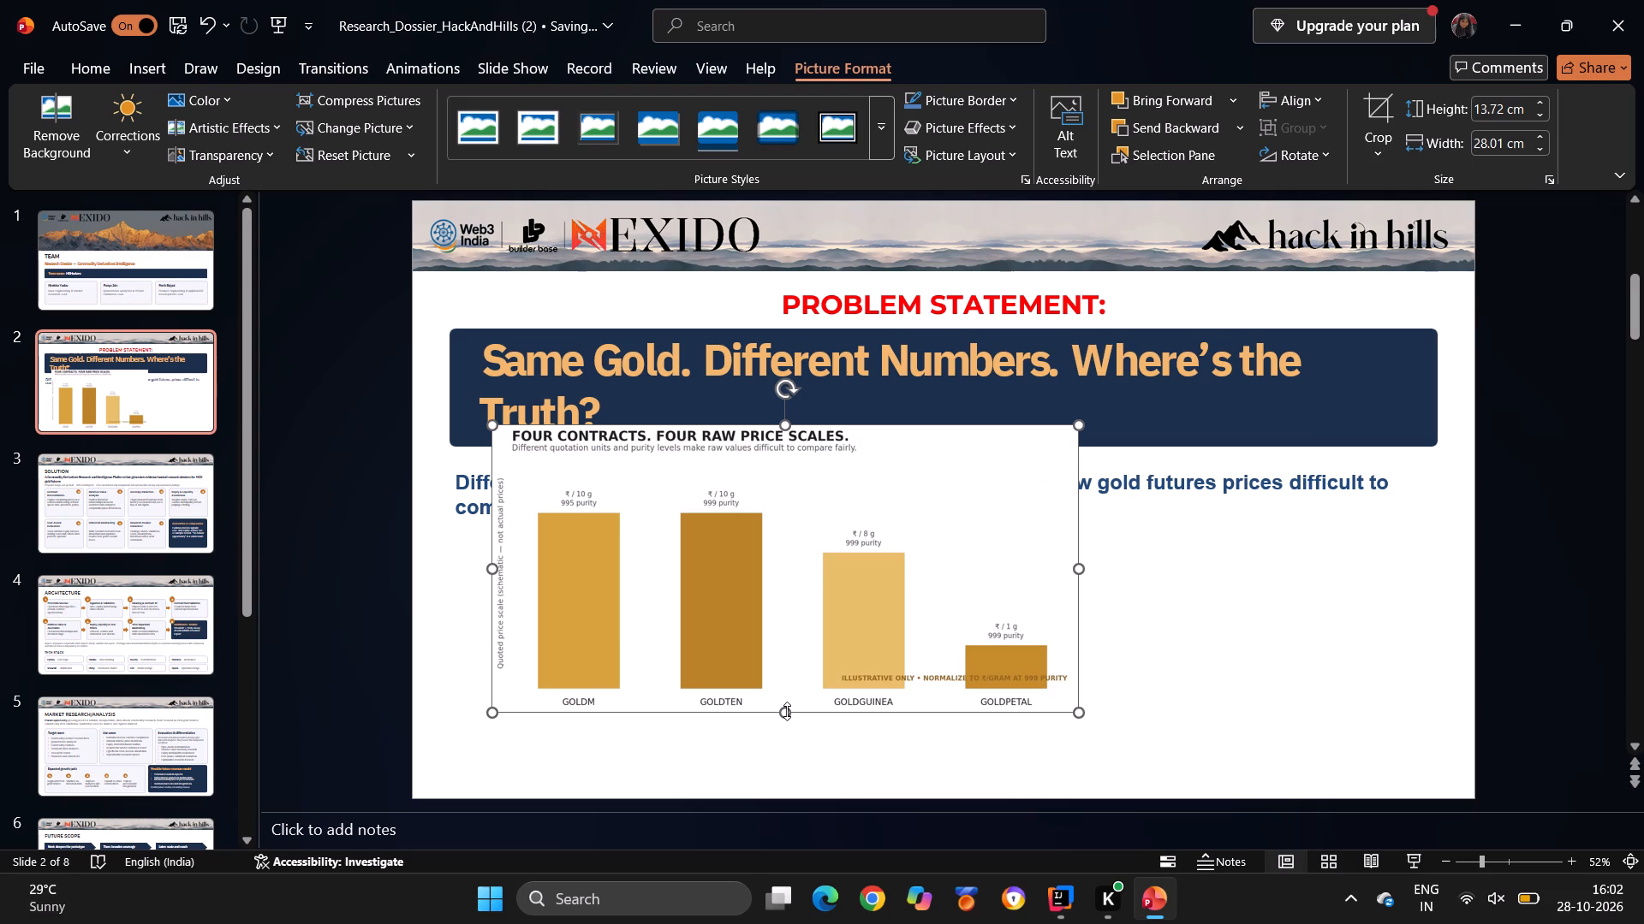
drag(1080, 569, 911, 567)
drag(703, 425, 702, 460)
drag(665, 557, 632, 625)
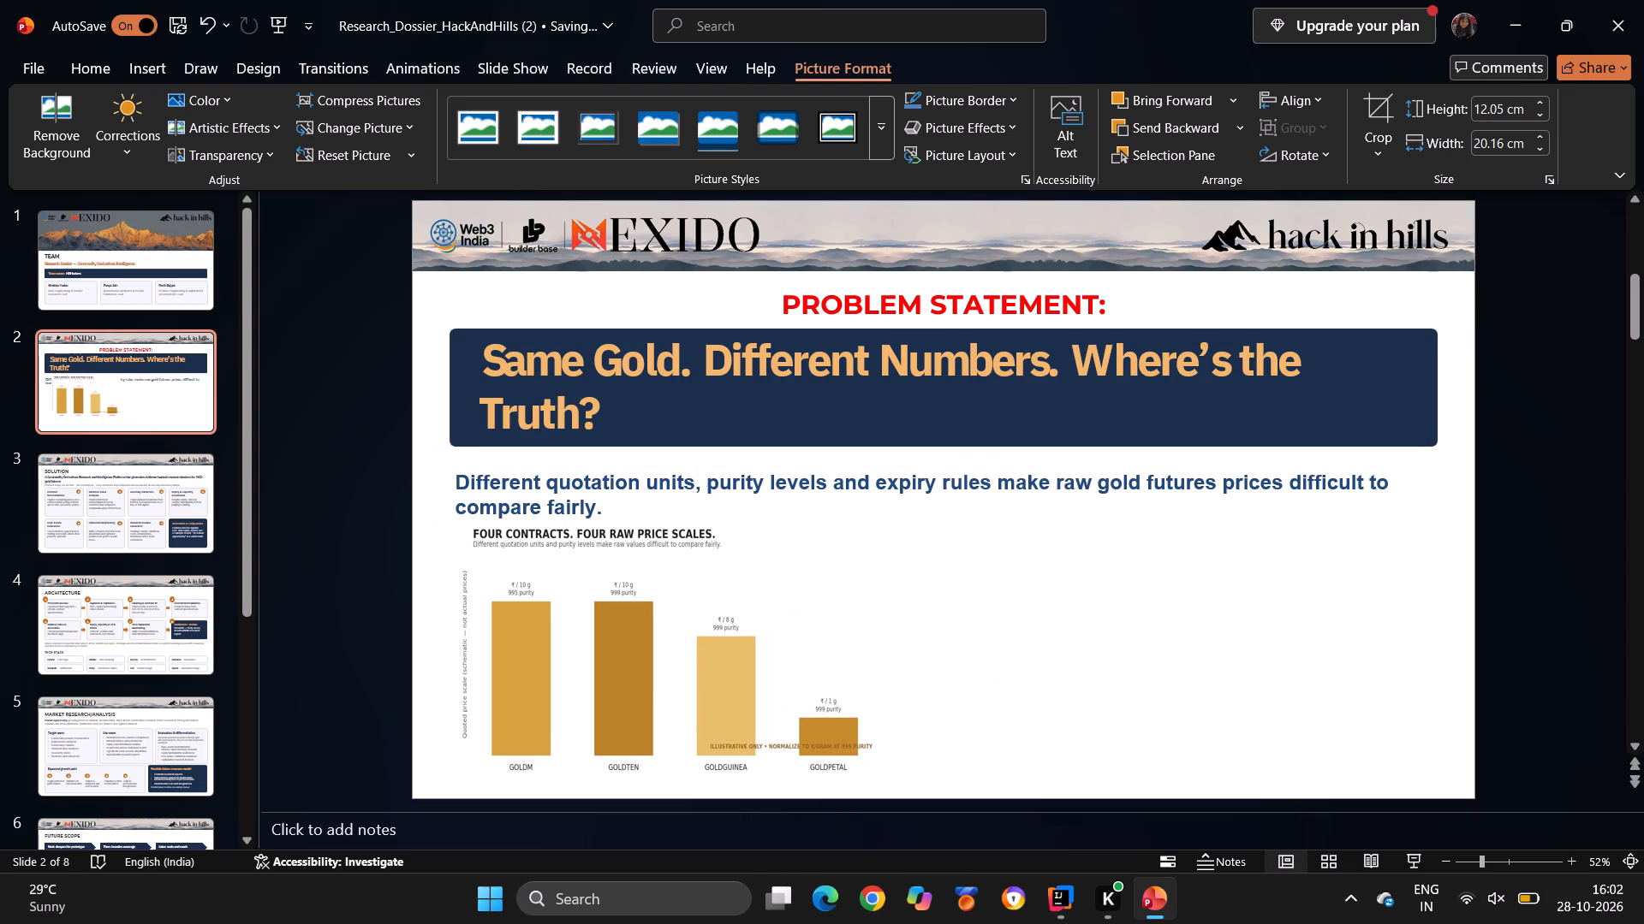
drag(632, 625, 805, 624)
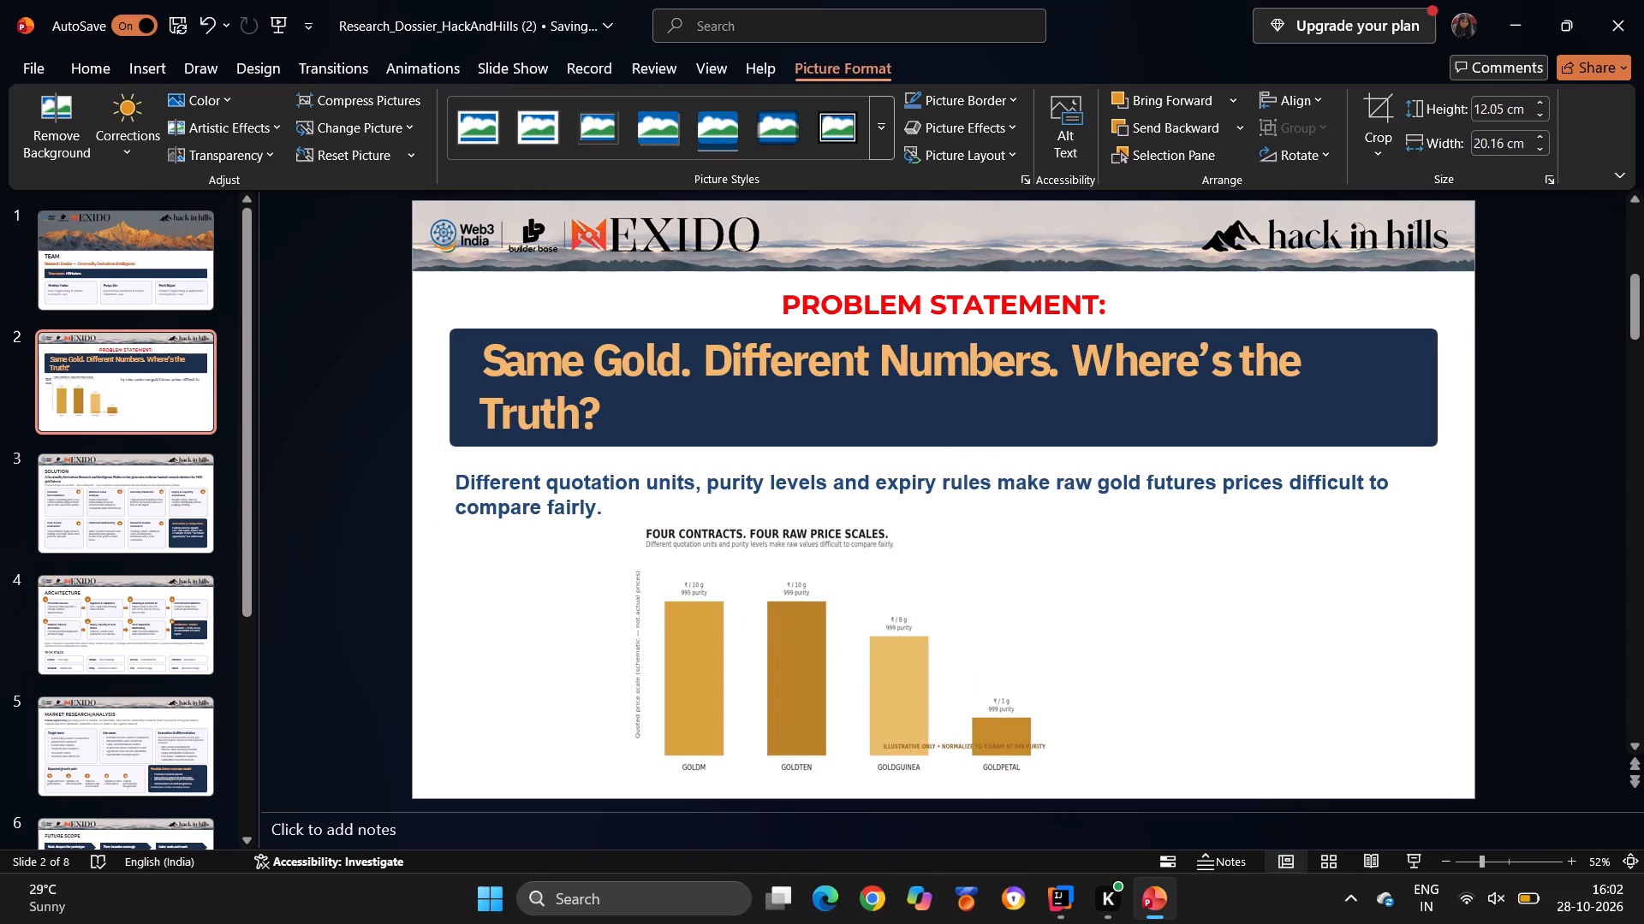
drag(805, 624, 804, 624)
Reduce the height of the navy headline box by raising its bottom edge, keeping its width.
click(780, 401)
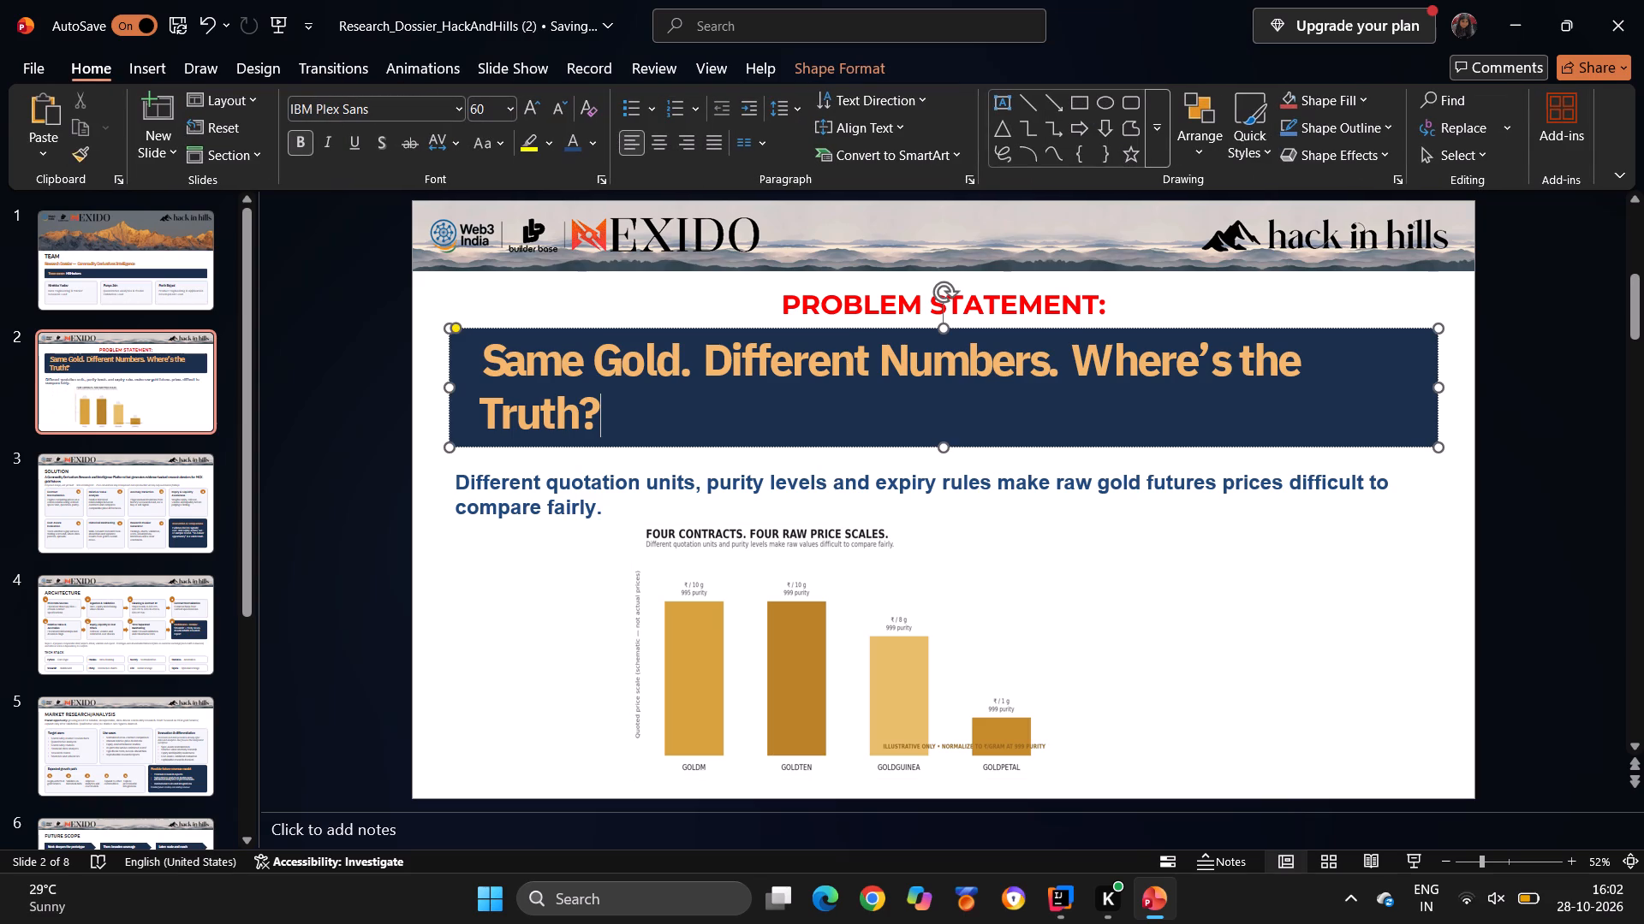
drag(947, 443, 944, 407)
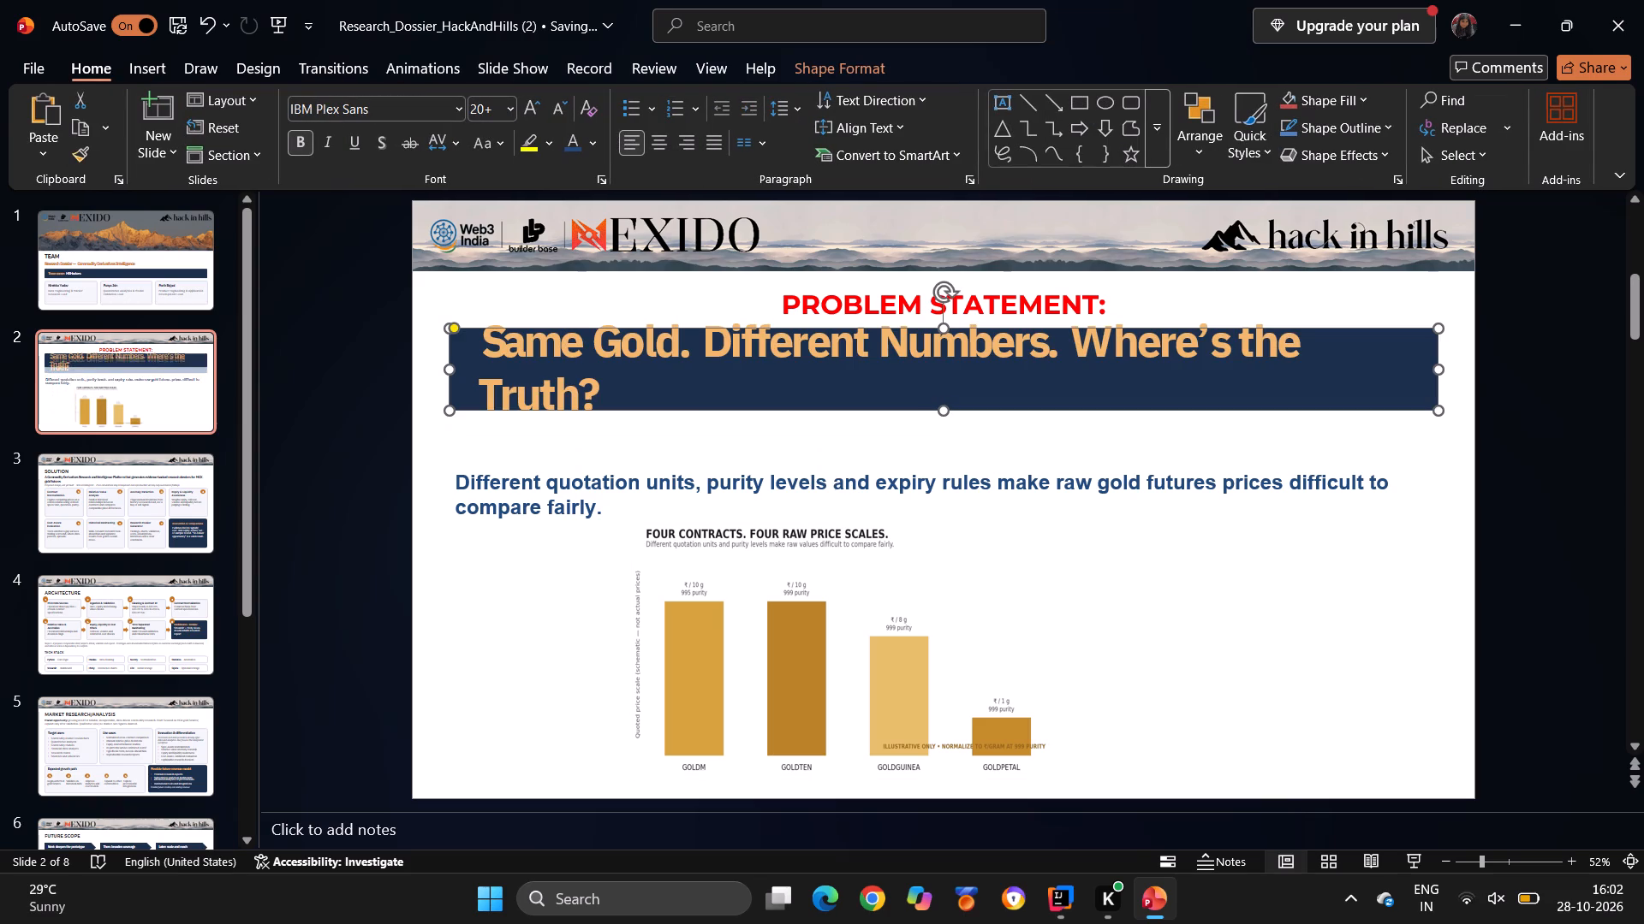
Set the entire "Same Gold. Different Numbers. Where's the Truth?" headline to font size 54.
drag(487, 340, 616, 372)
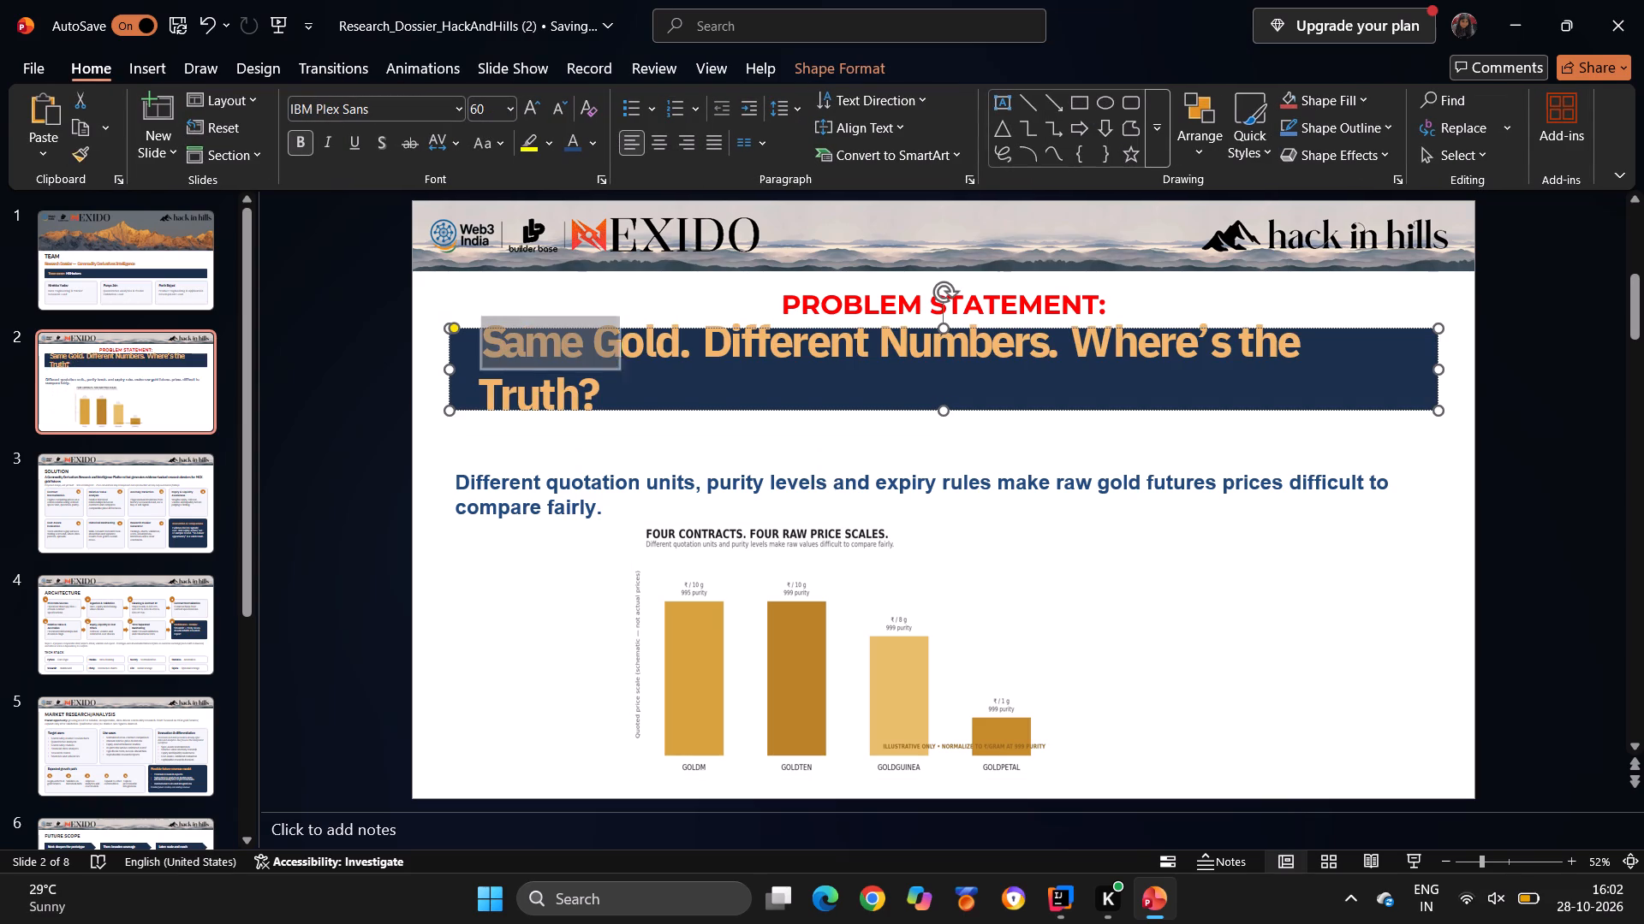
drag(616, 372, 643, 404)
drag(510, 106, 501, 279)
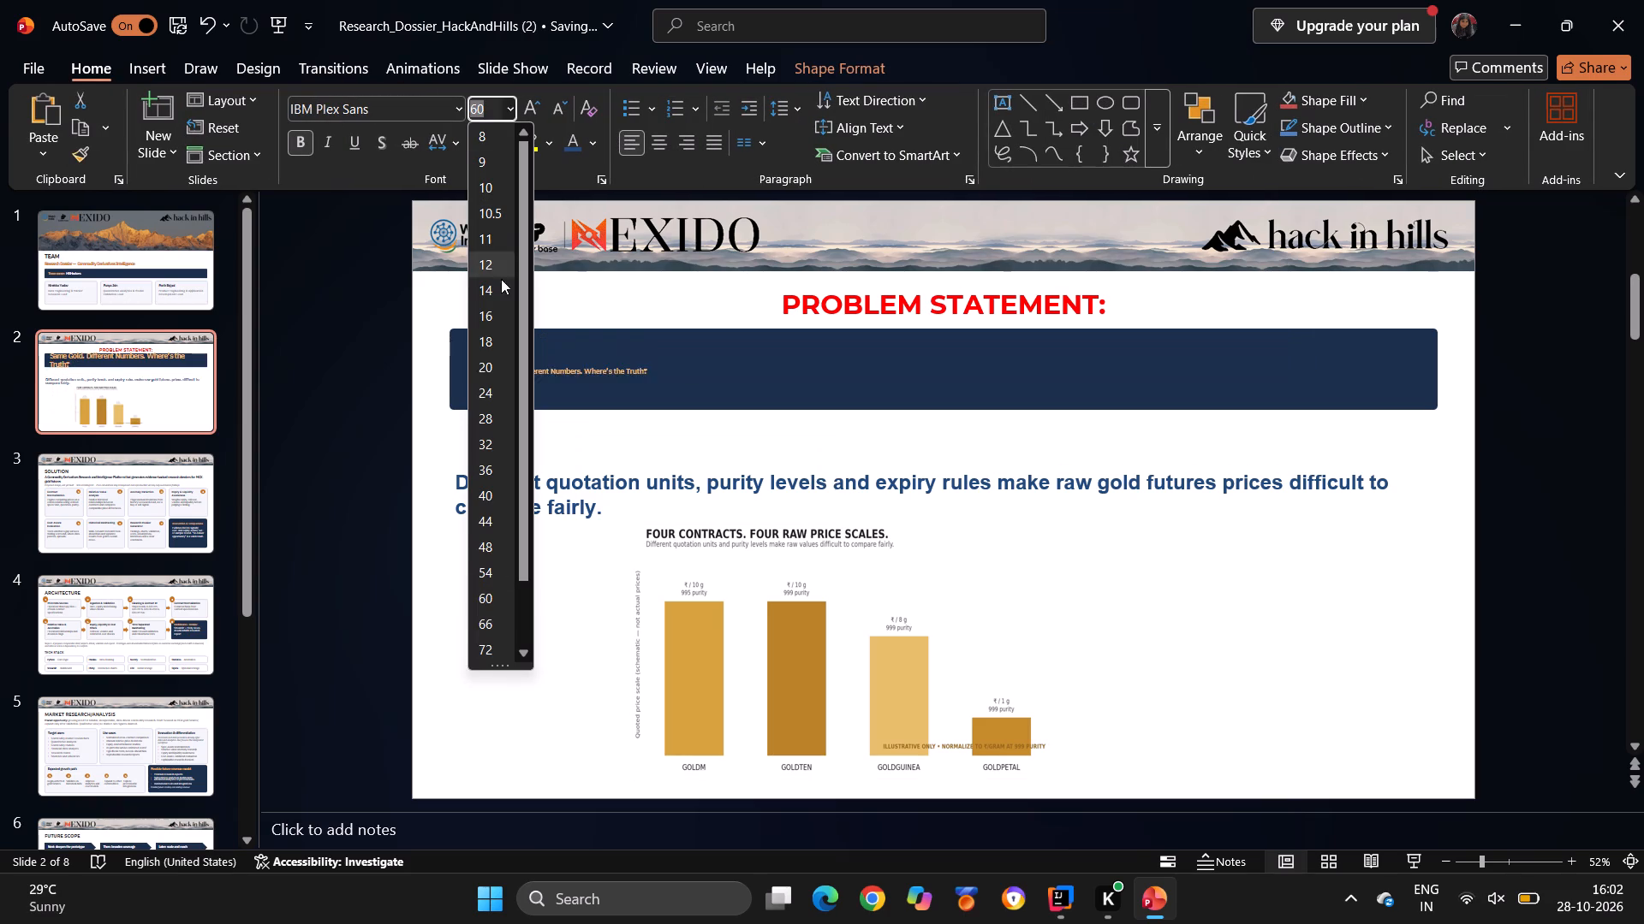
drag(501, 279, 492, 483)
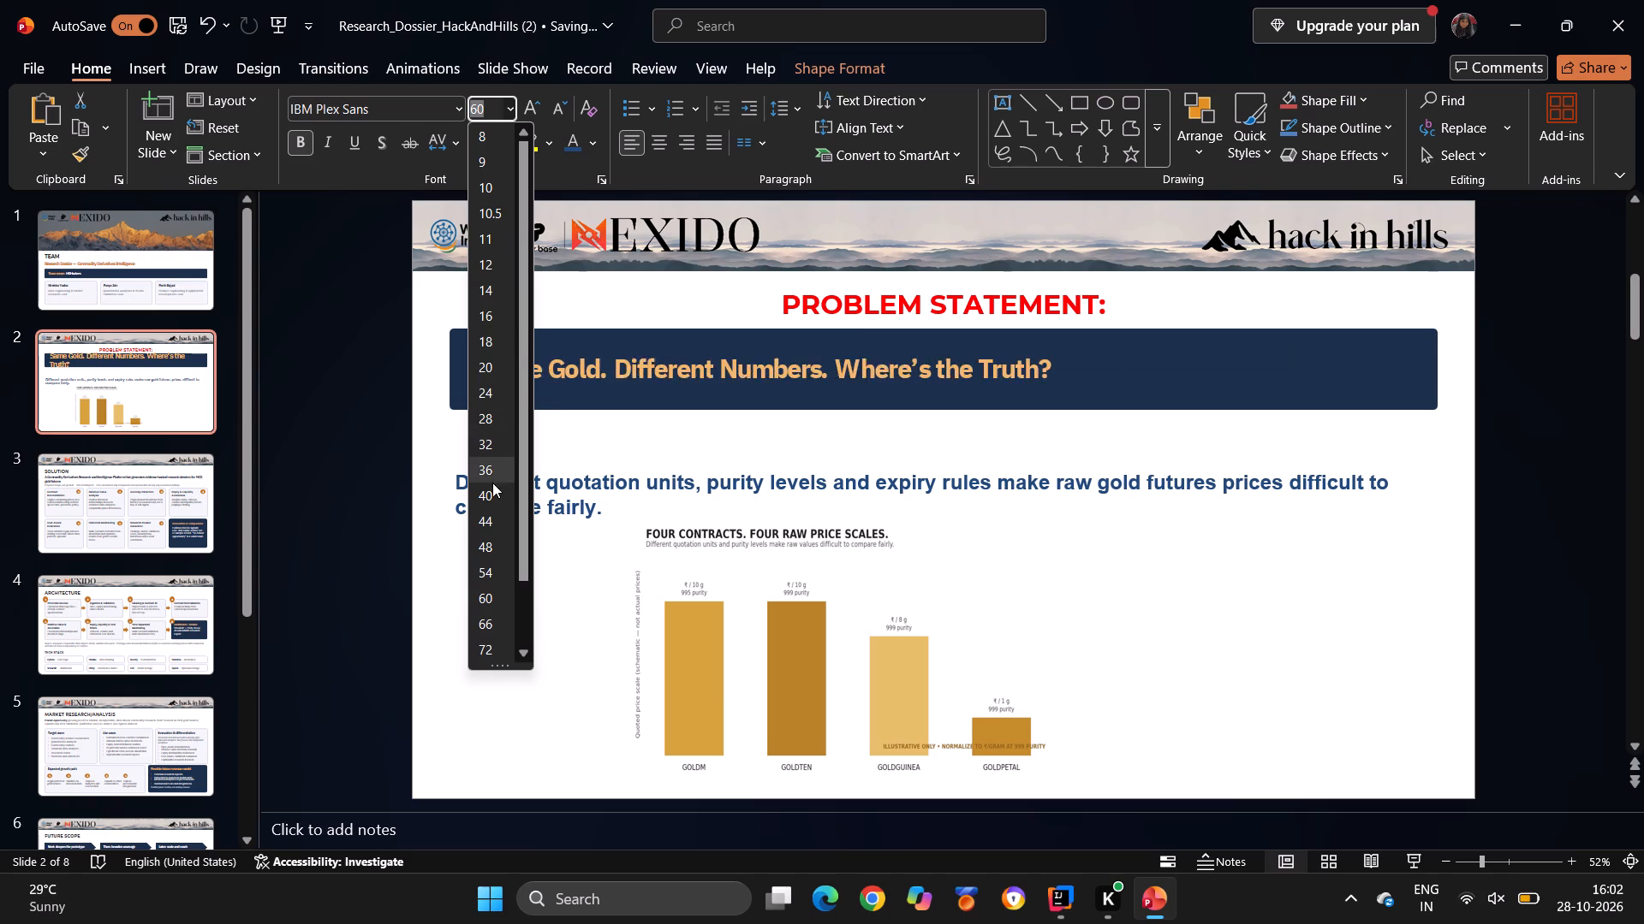
drag(492, 483, 492, 543)
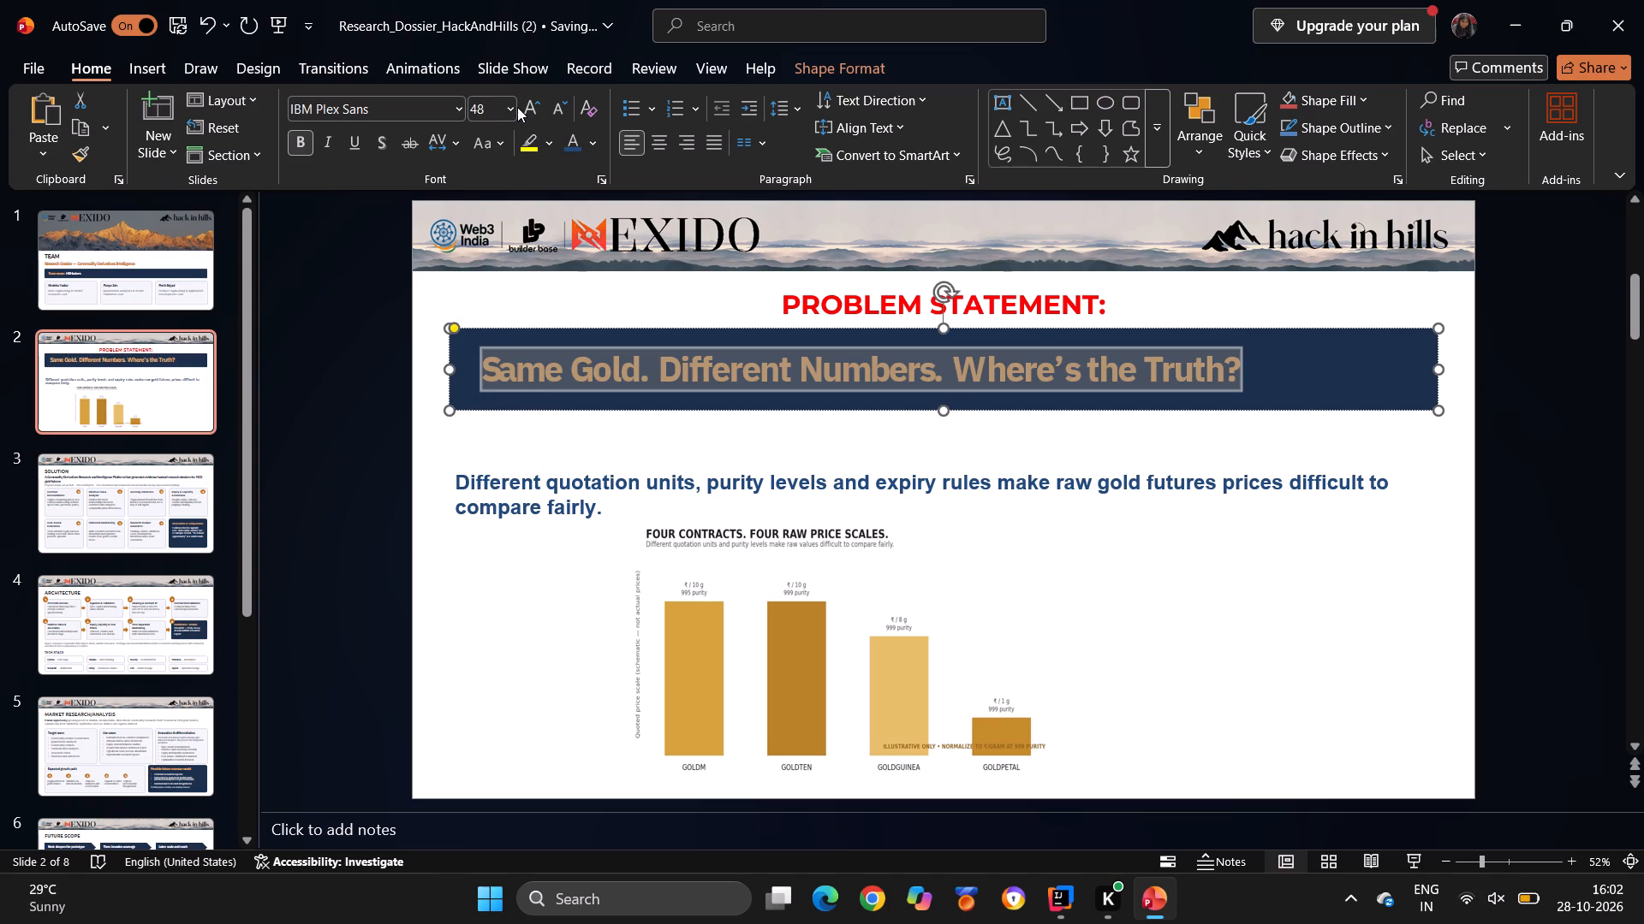
click(517, 107)
click(511, 106)
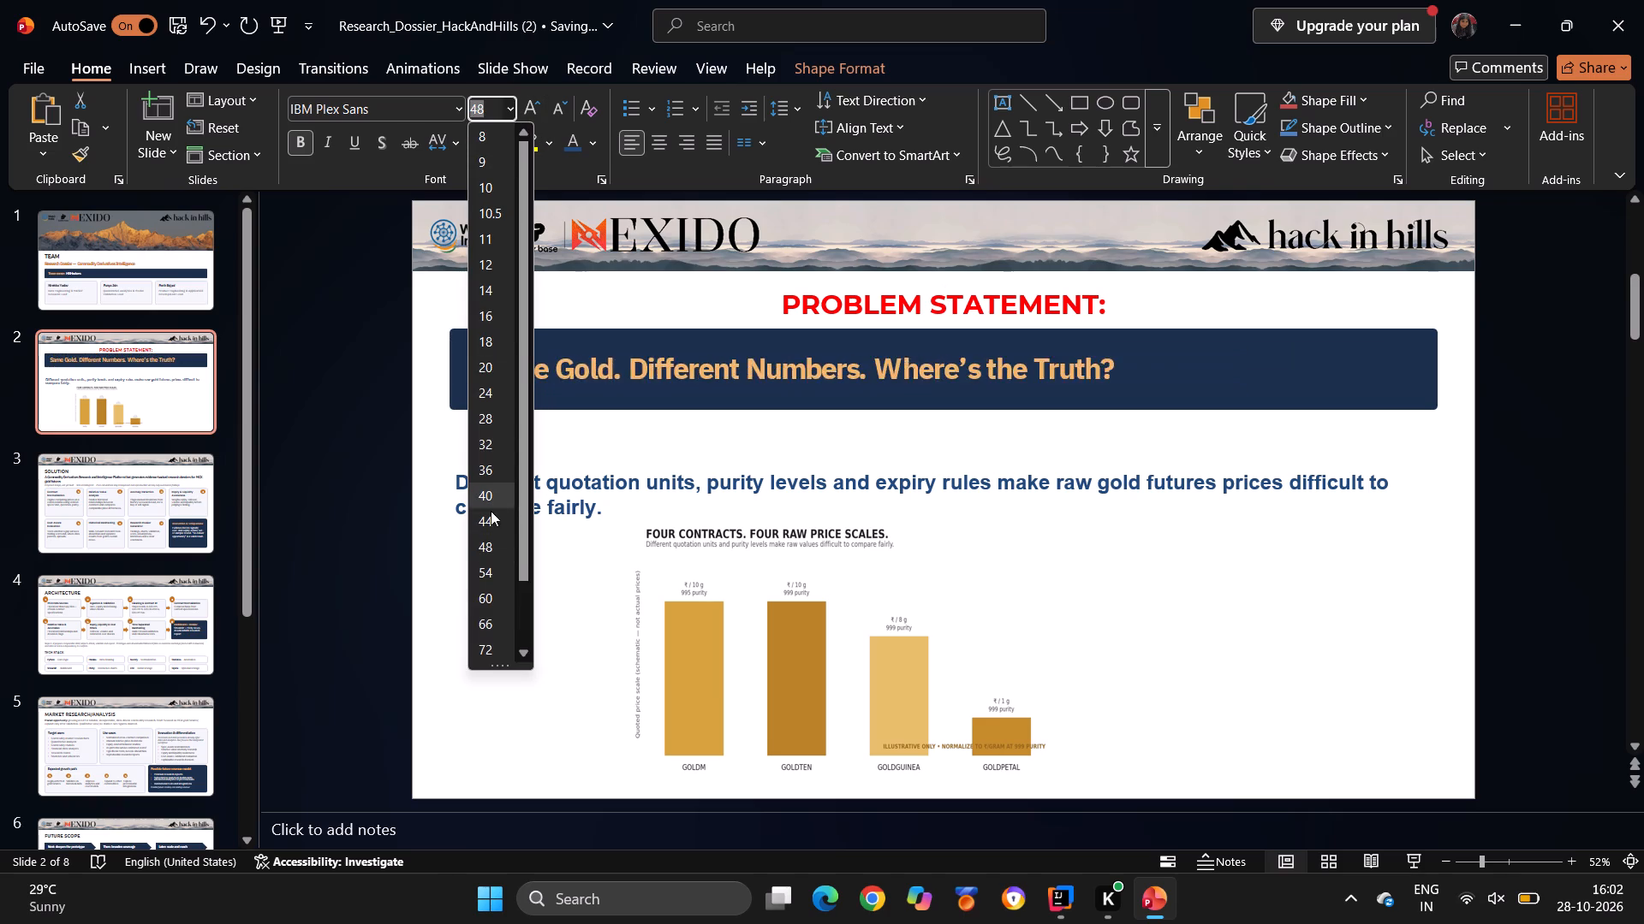
click(491, 566)
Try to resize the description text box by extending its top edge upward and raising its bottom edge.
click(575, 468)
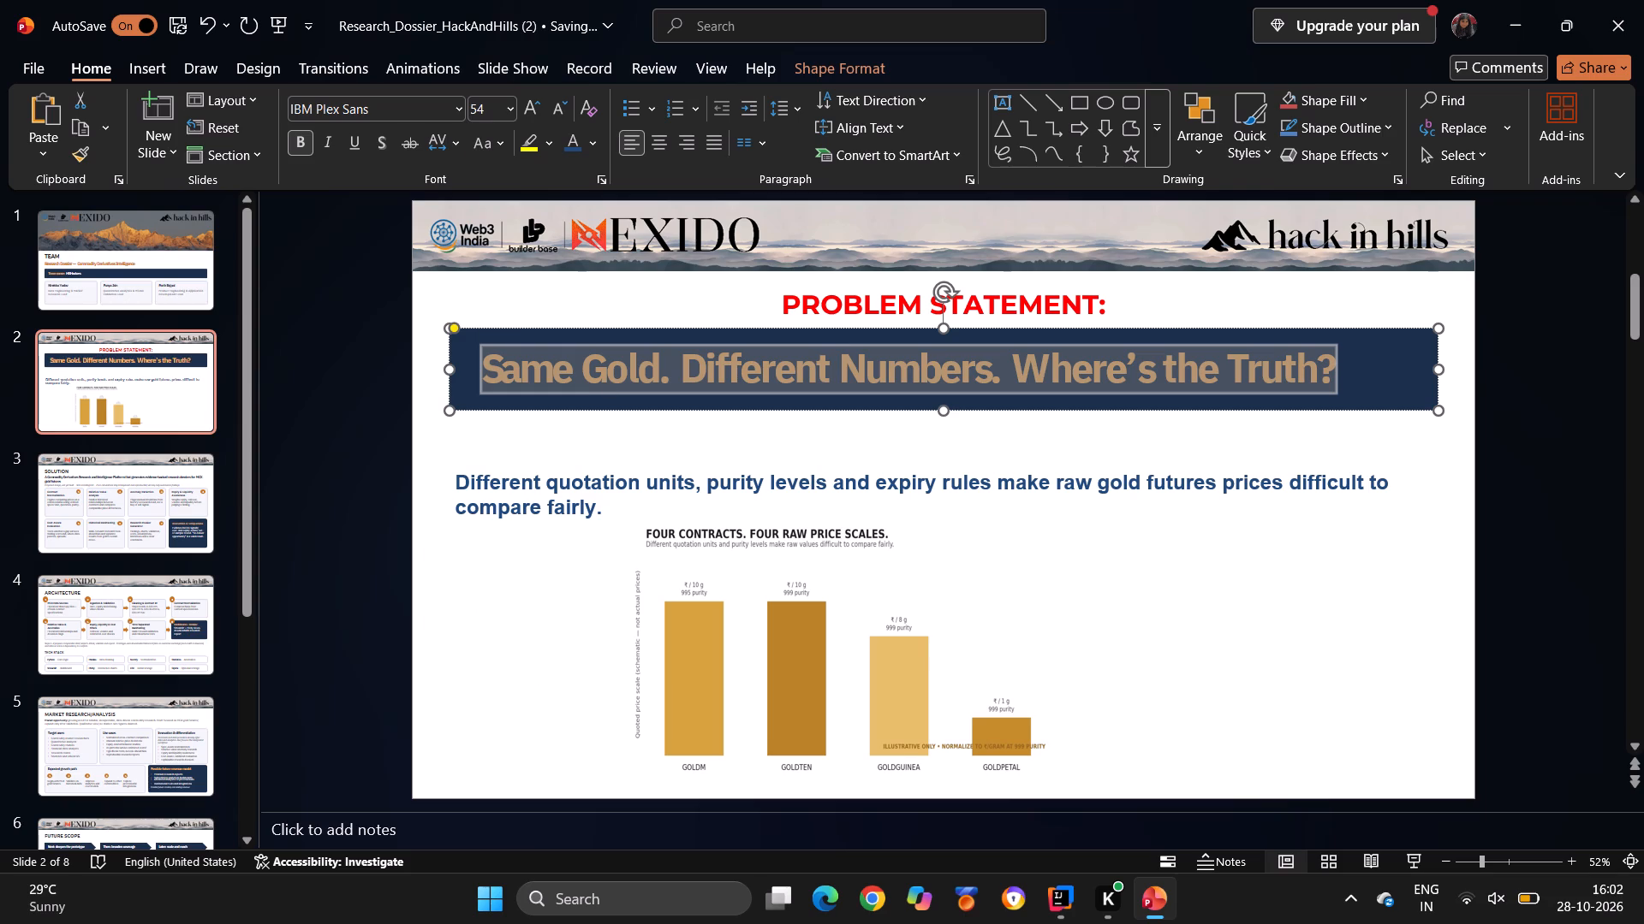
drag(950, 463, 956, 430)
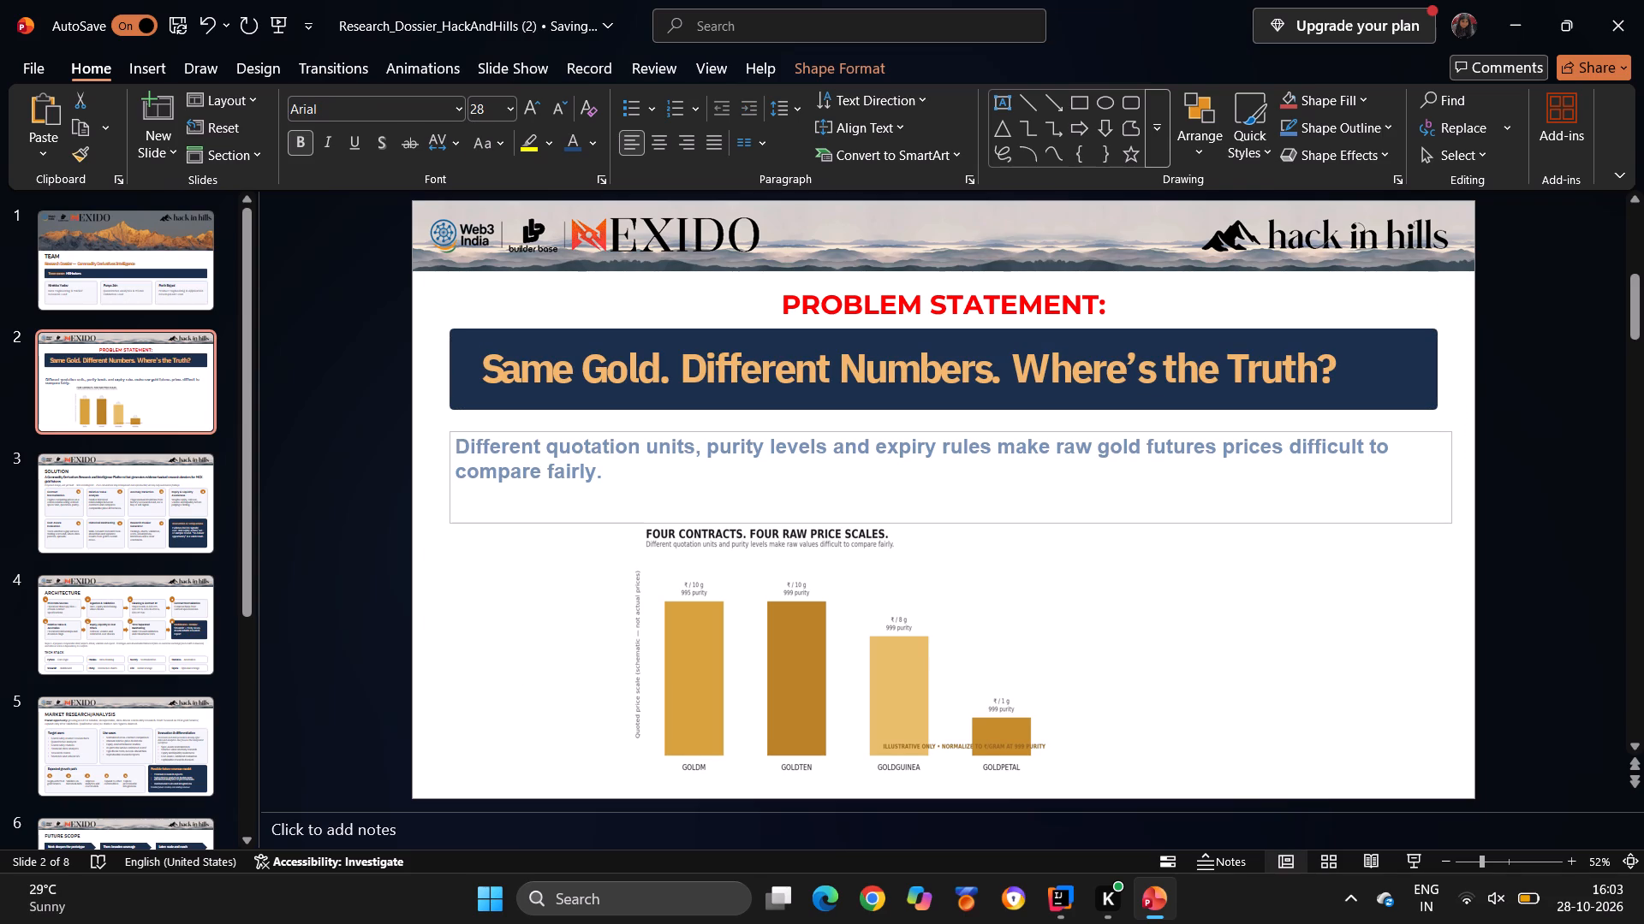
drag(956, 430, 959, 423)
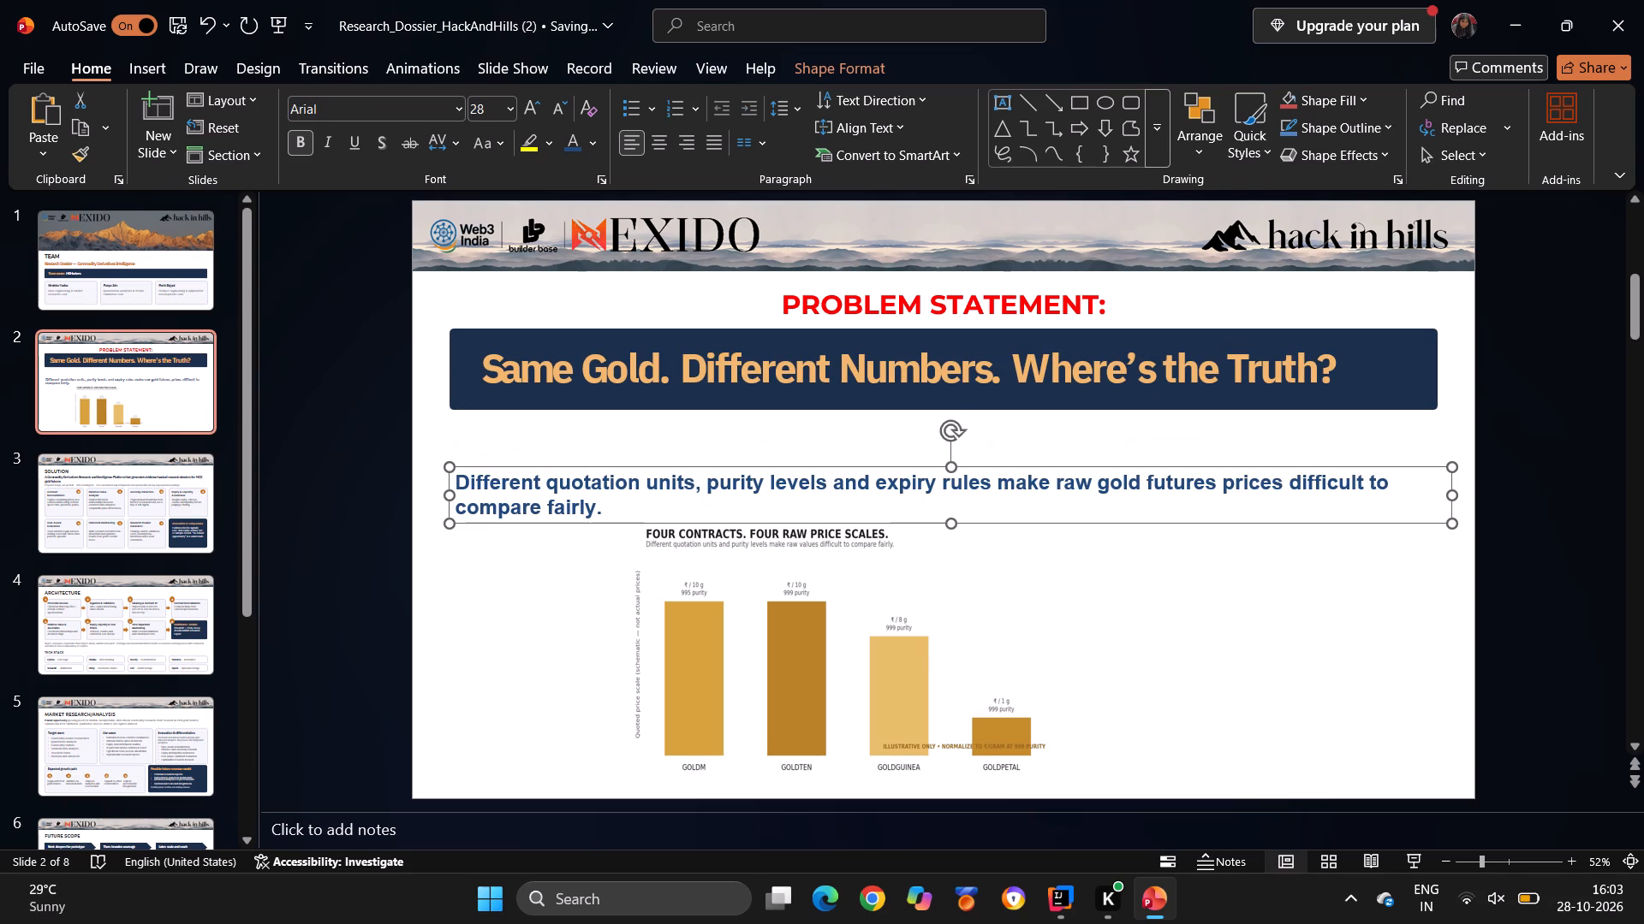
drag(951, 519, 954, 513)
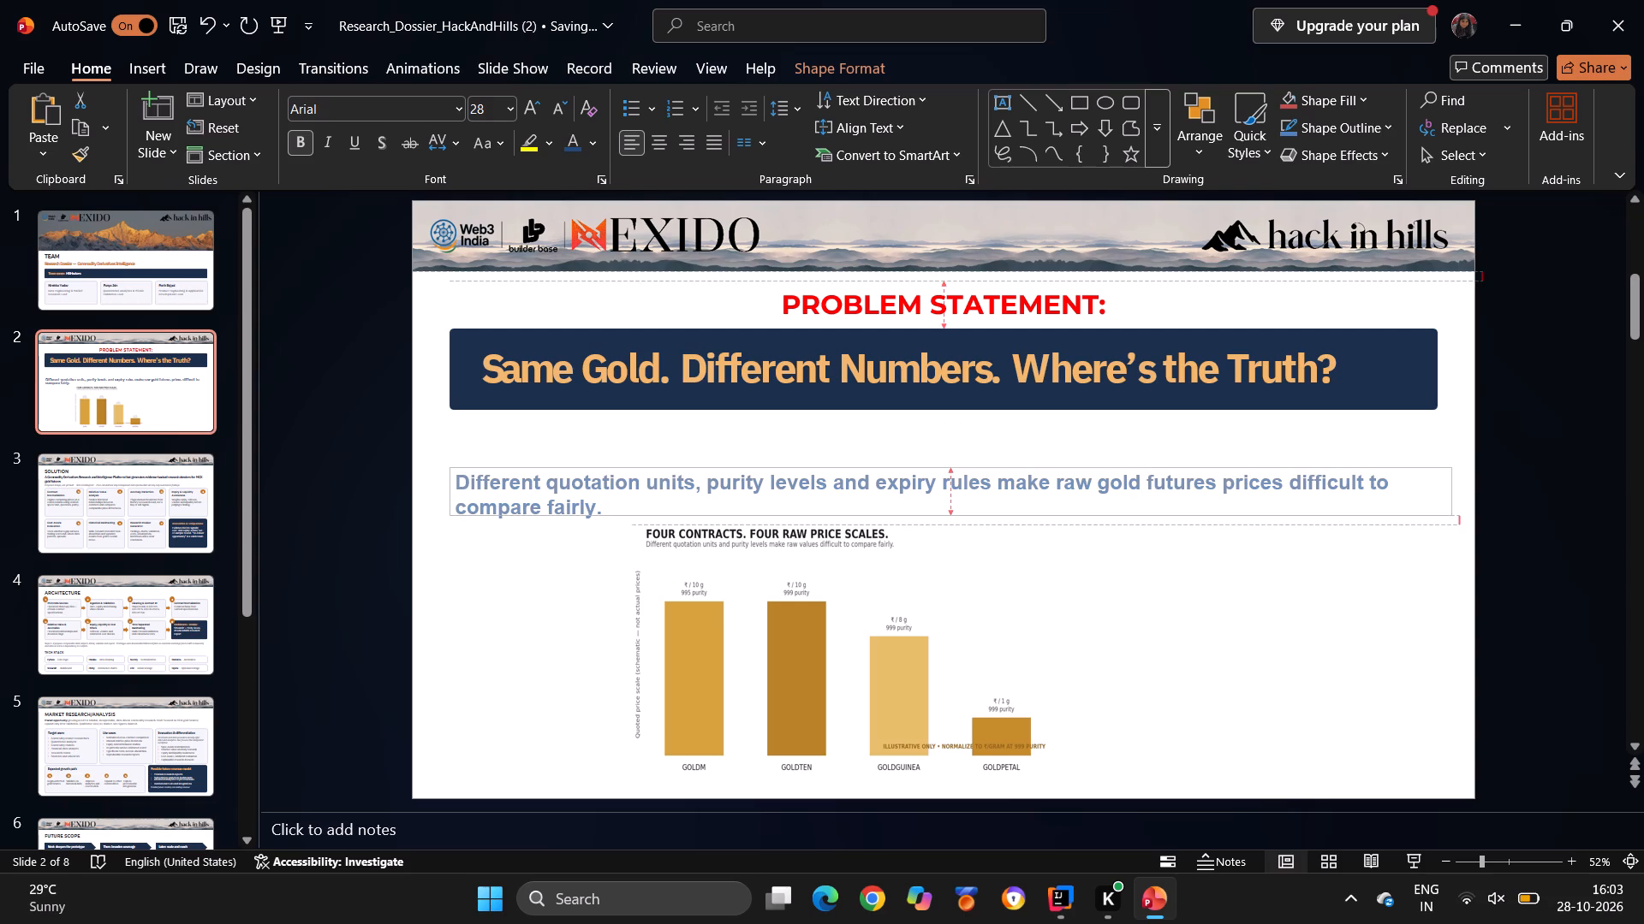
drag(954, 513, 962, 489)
Move the description text box up so it sits directly beneath the navy headline box.
drag(928, 465, 928, 452)
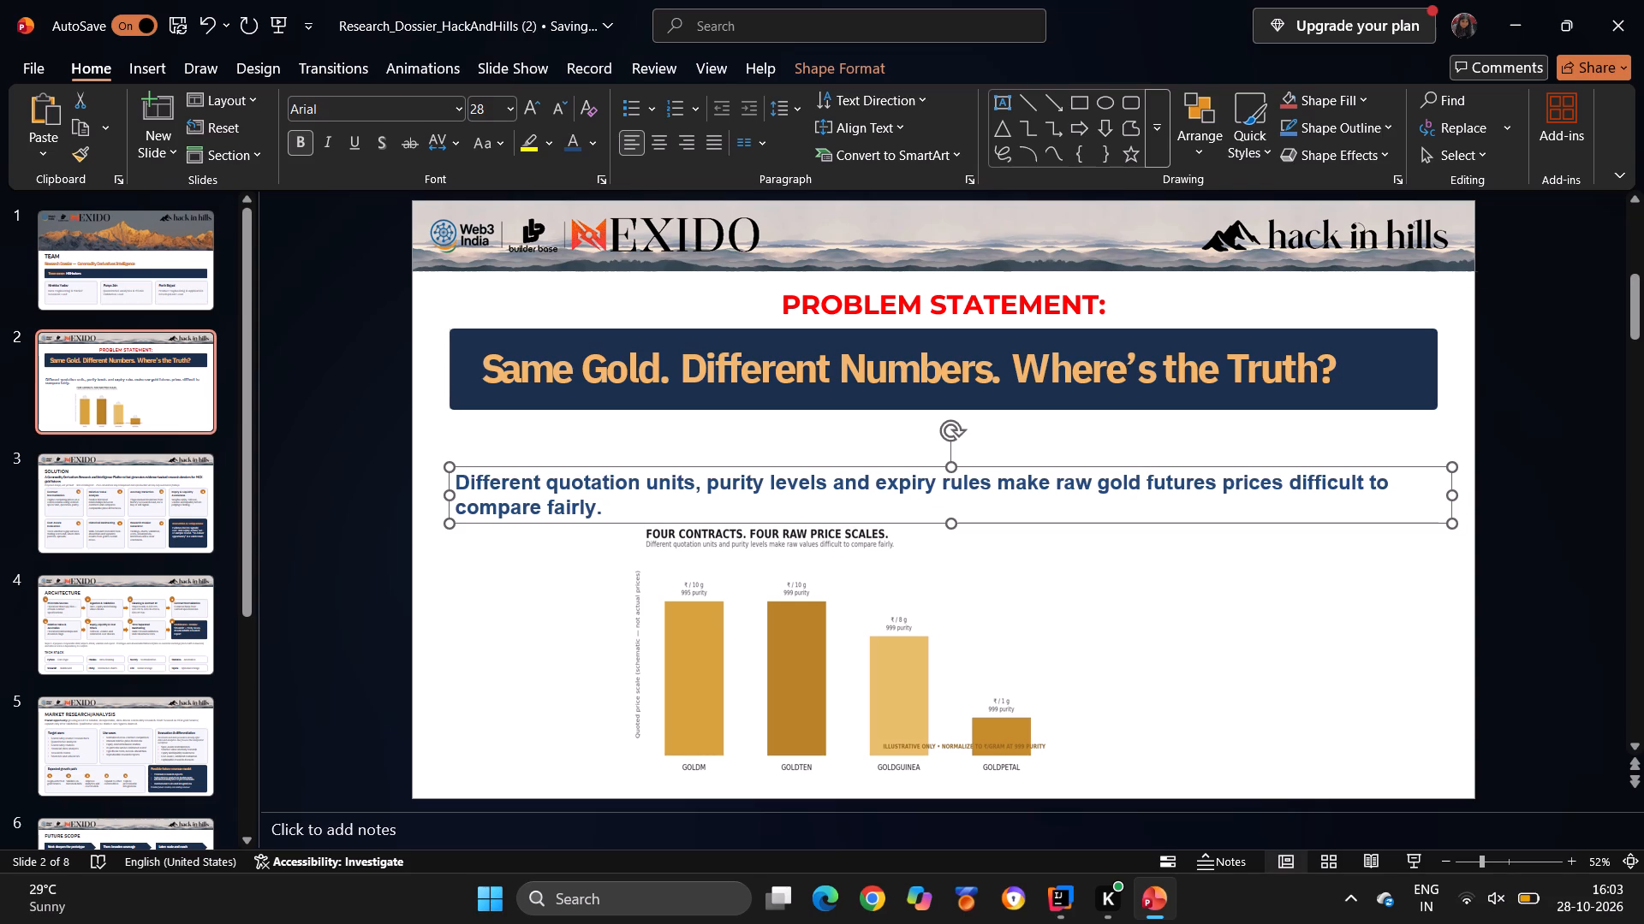
drag(928, 452, 931, 427)
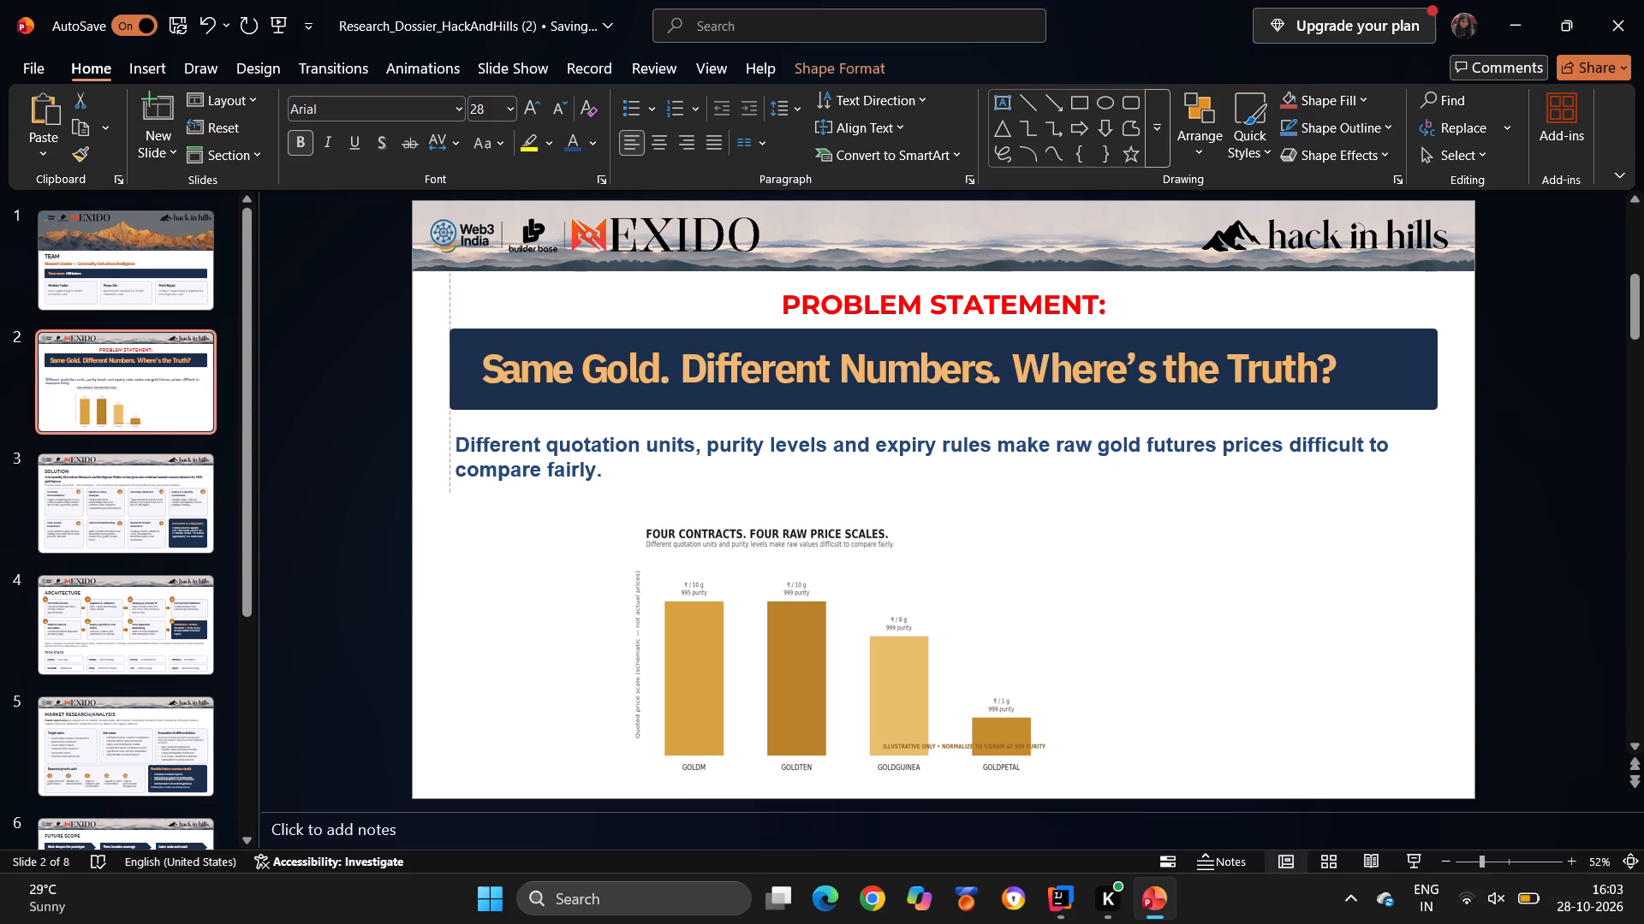
drag(931, 427, 933, 419)
Move the bar chart up beneath the description and align its left edge with the navy headline box.
click(1006, 544)
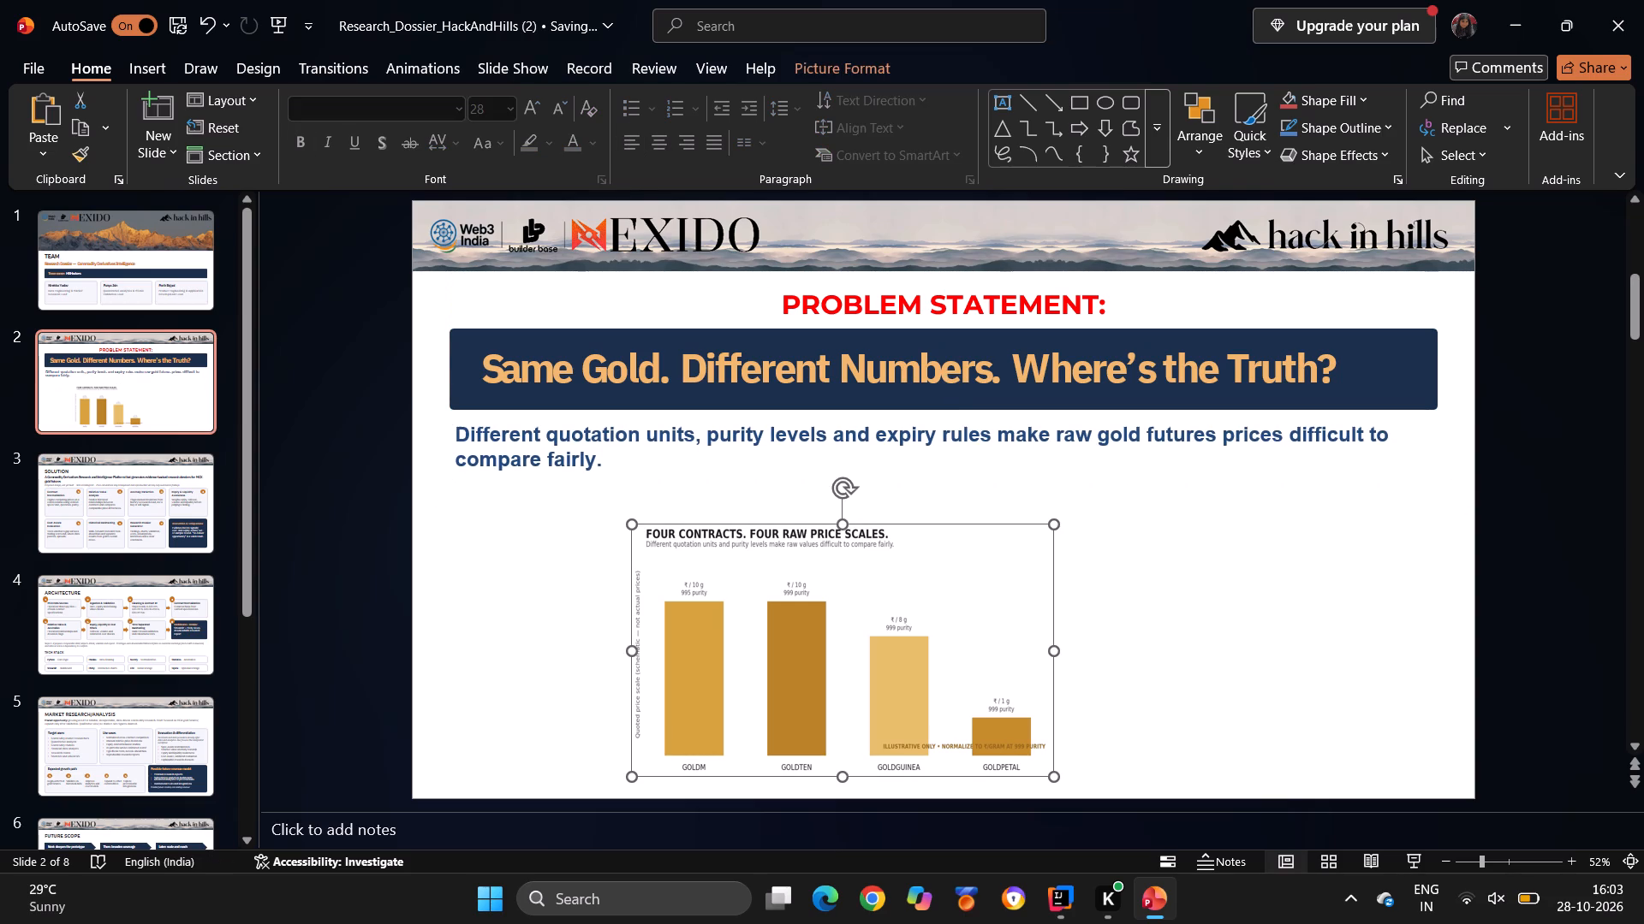
drag(846, 567, 658, 536)
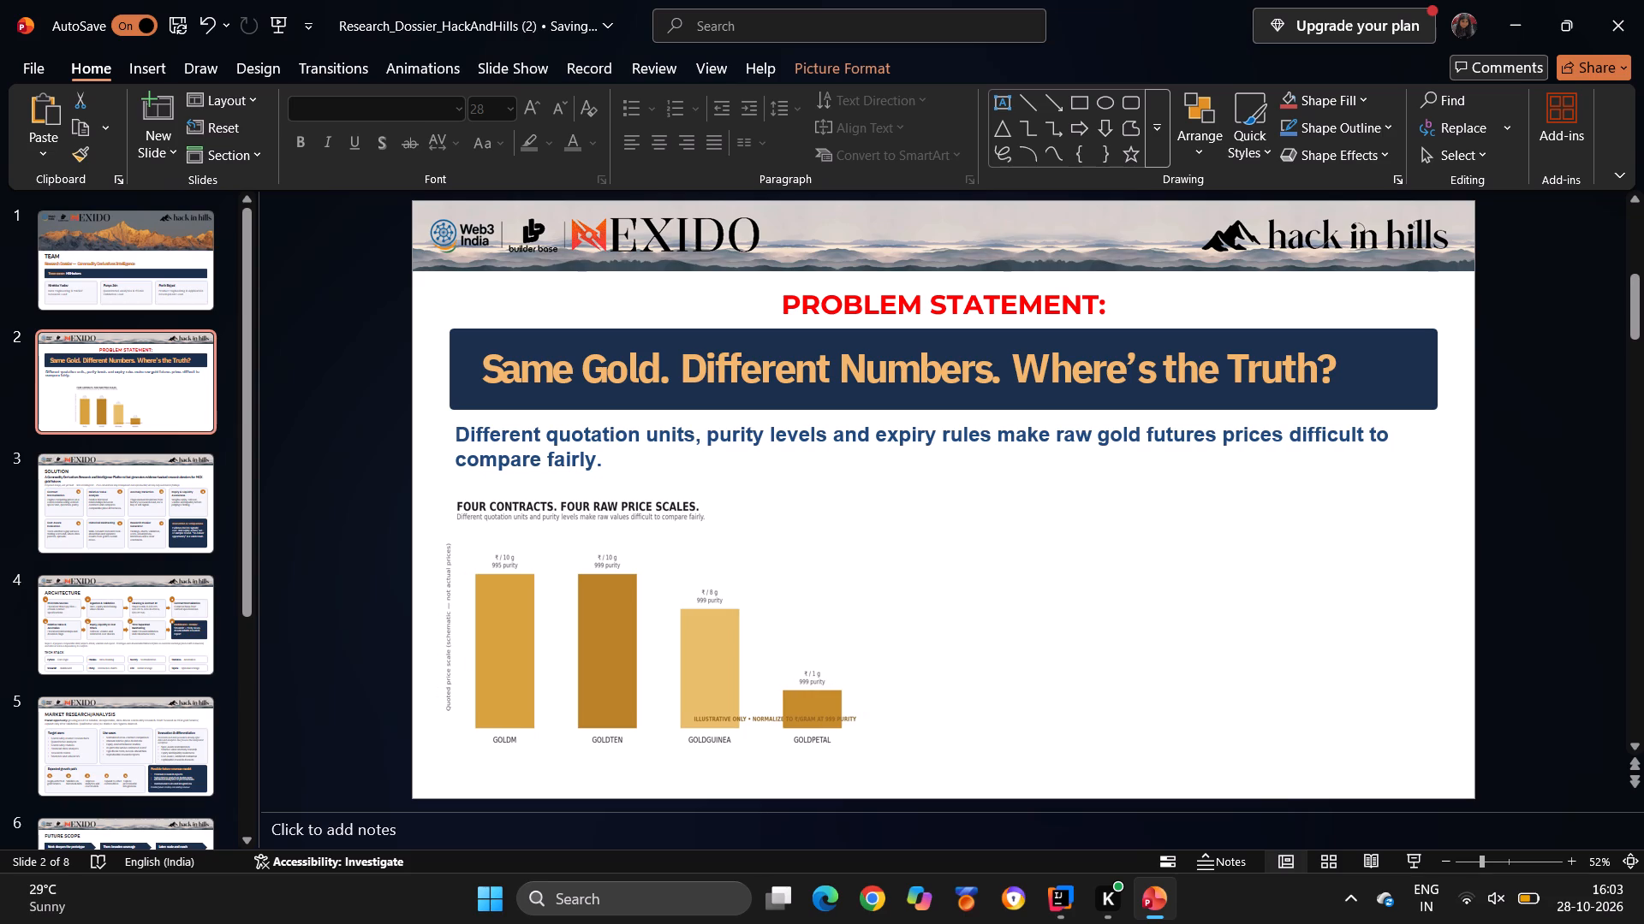
drag(658, 536, 659, 535)
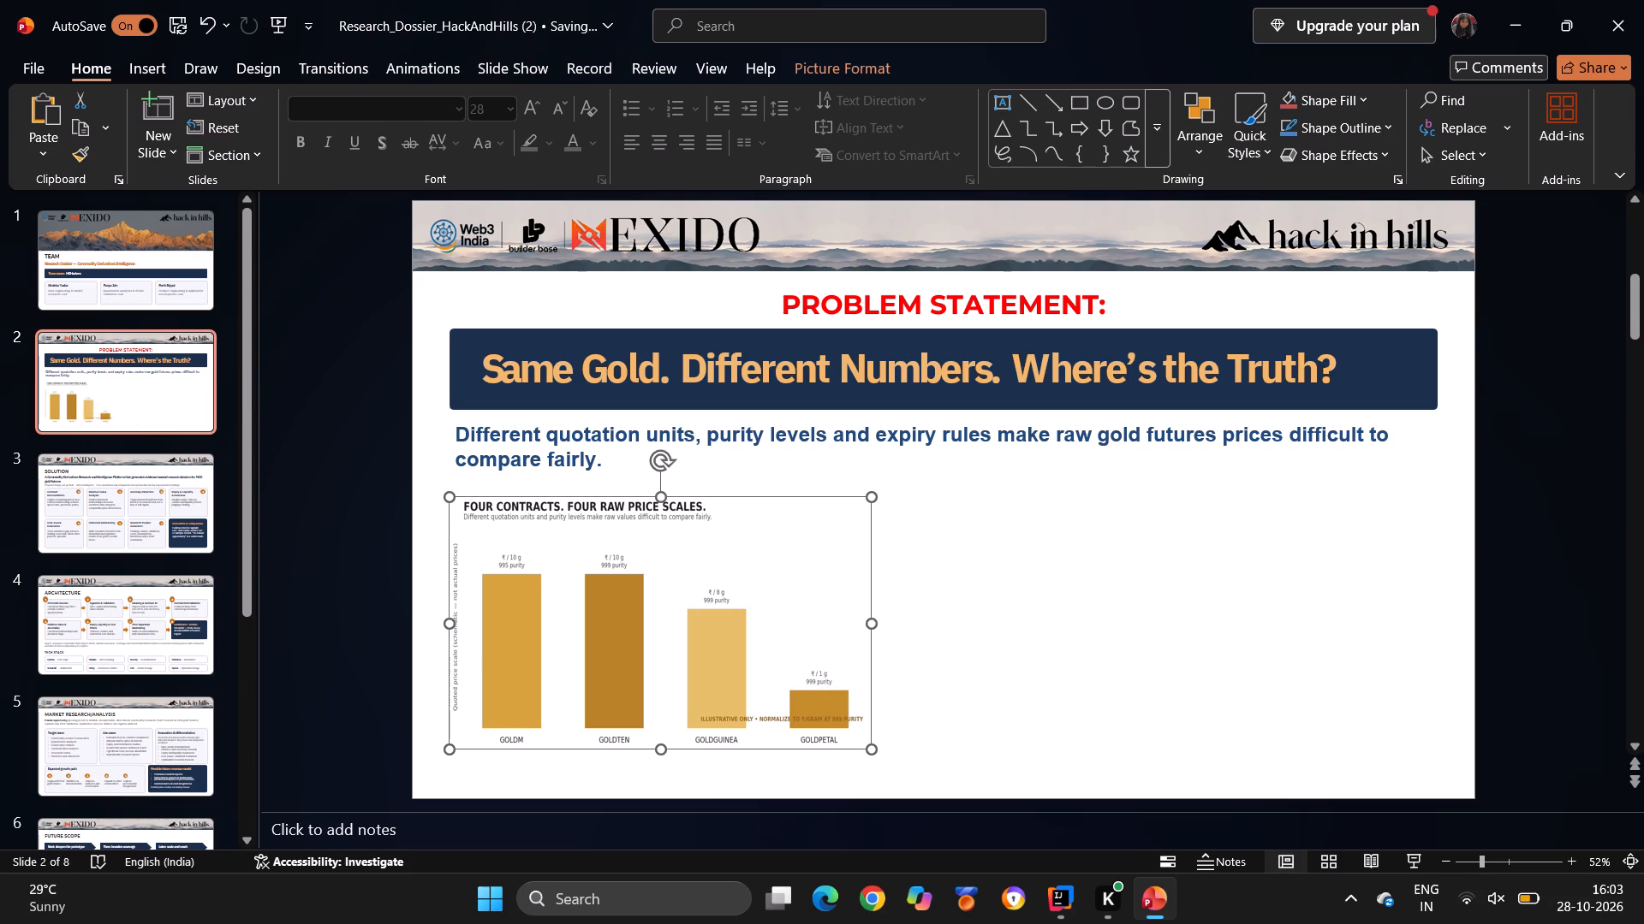
Enlarge the bar chart rightward to about the slide's middle and downward to near the slide's bottom edge.
click(876, 630)
drag(875, 627, 888, 625)
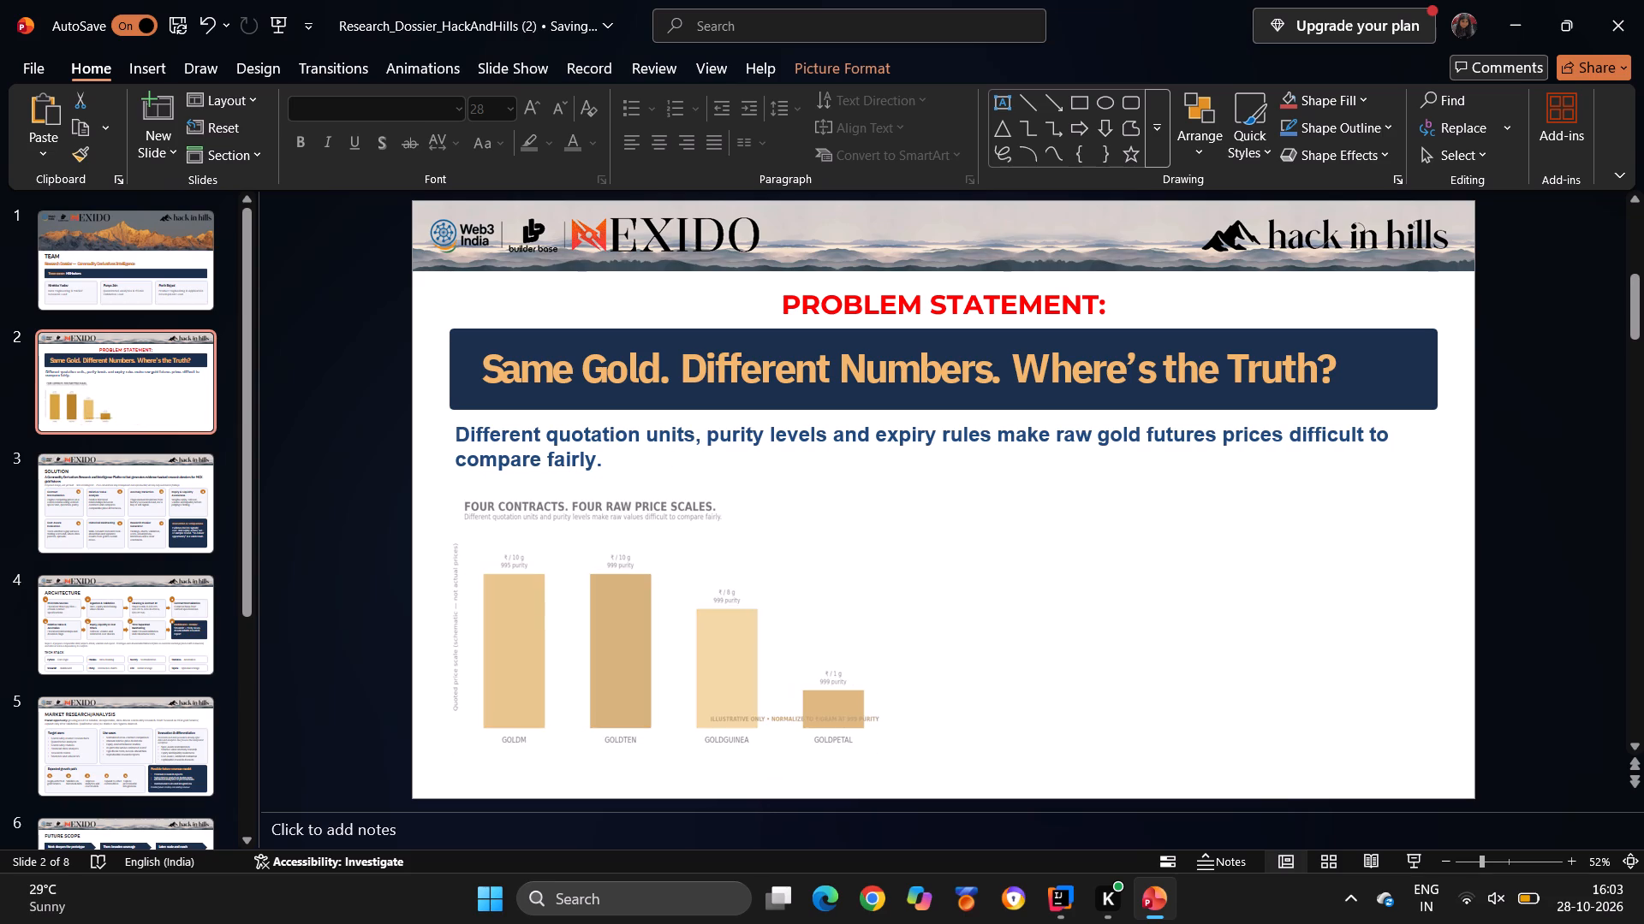
drag(888, 625, 902, 623)
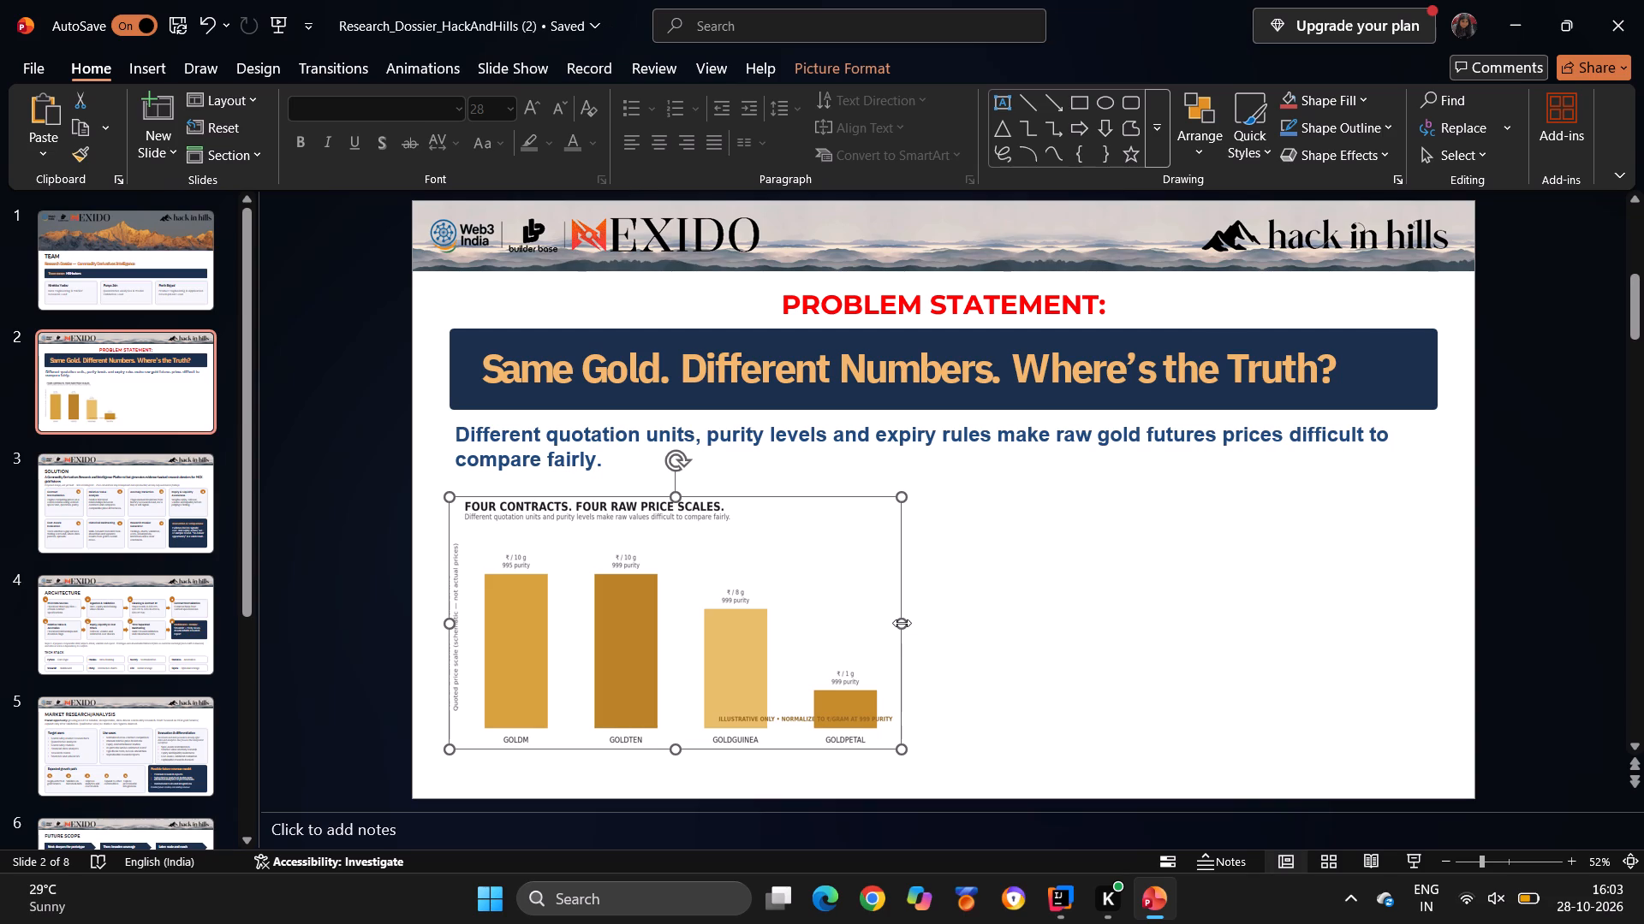
click(757, 593)
drag(678, 750, 679, 772)
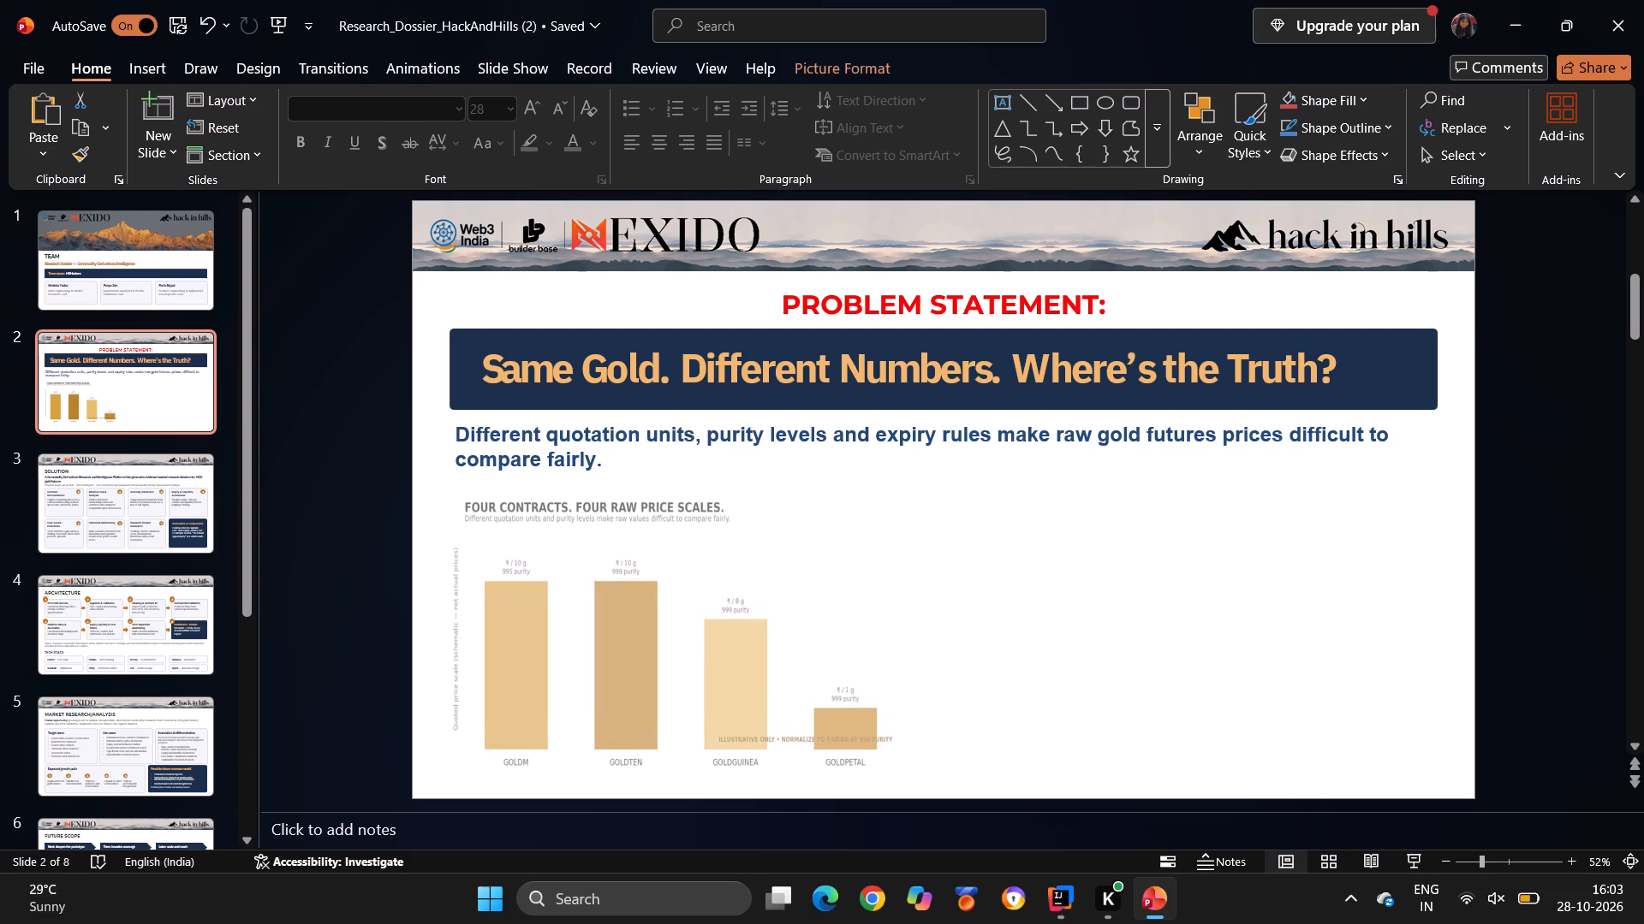
drag(679, 772, 679, 774)
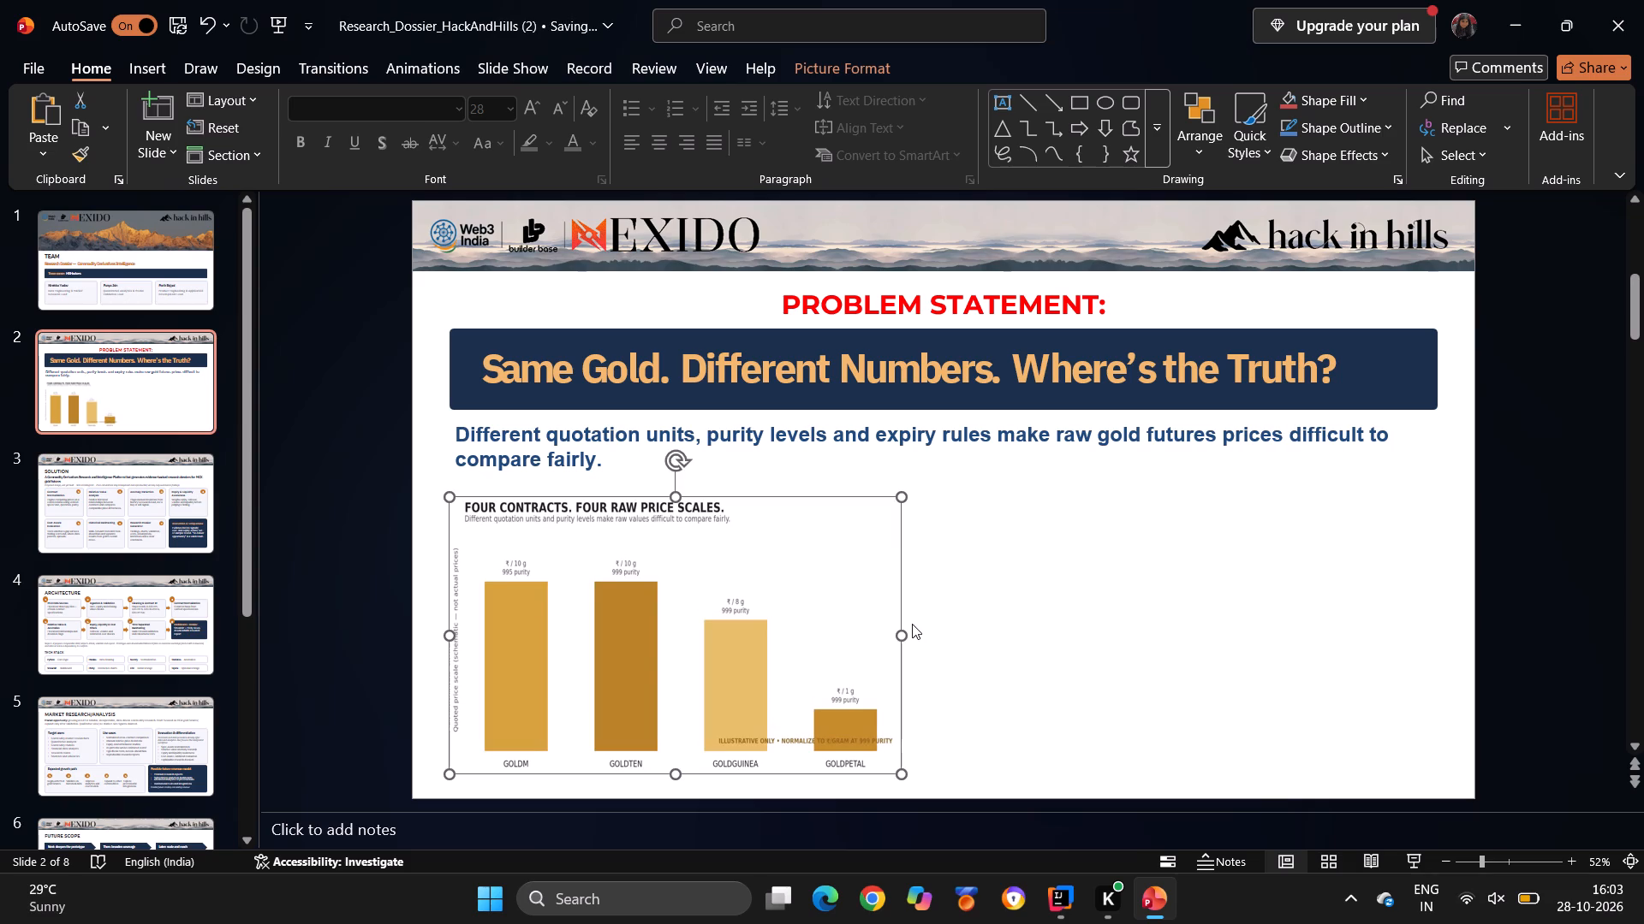
drag(904, 637, 931, 637)
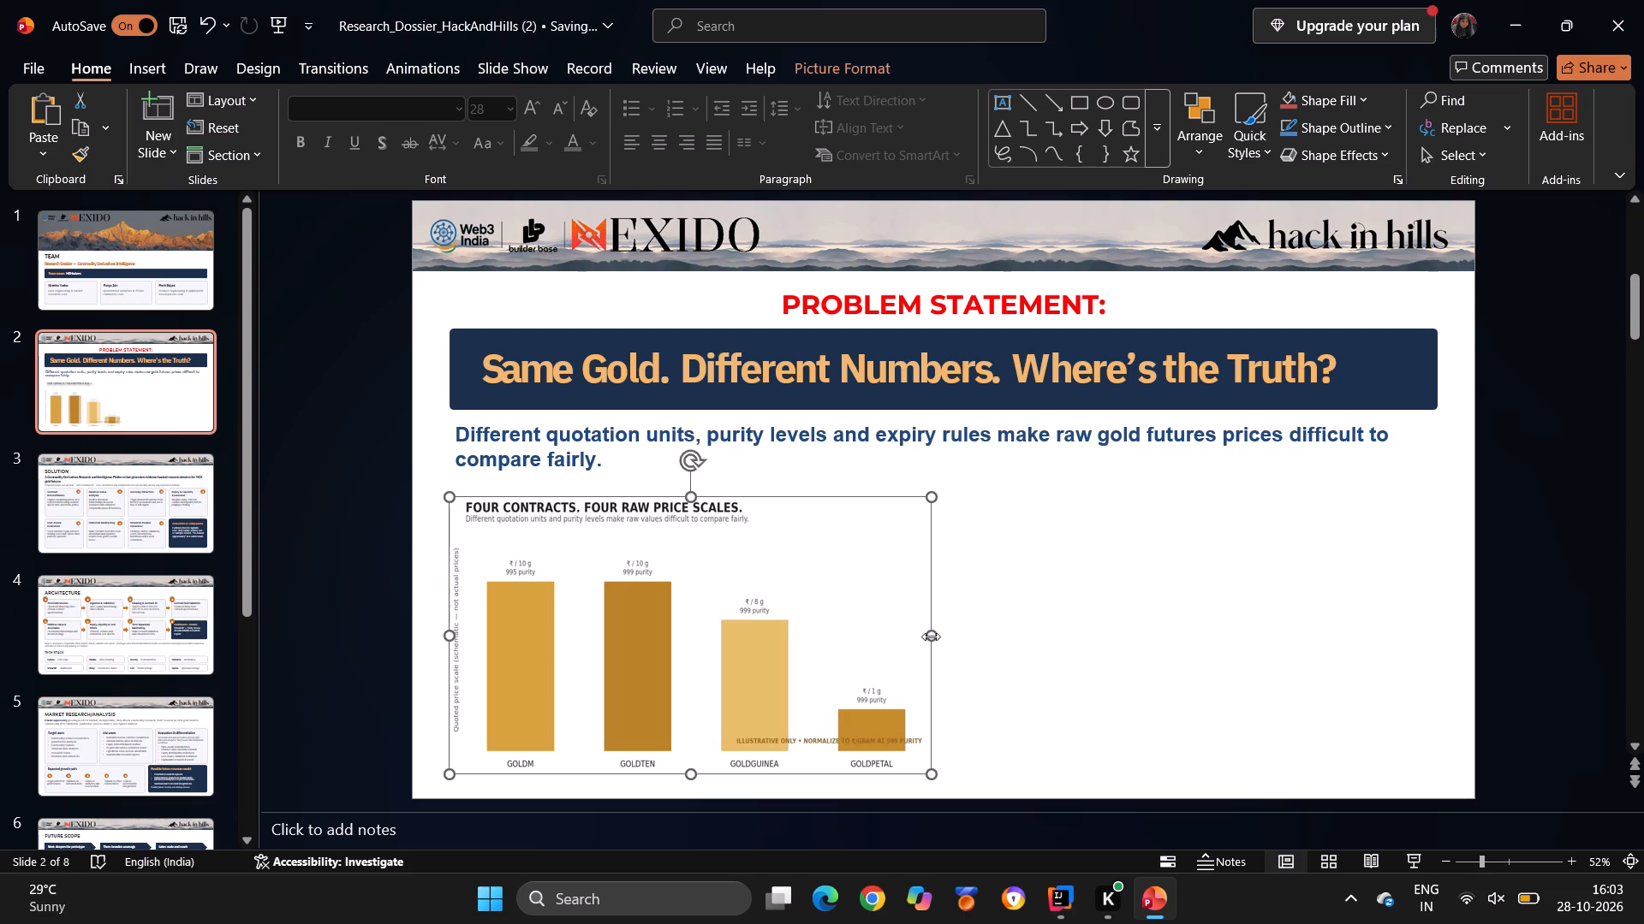
click(1019, 626)
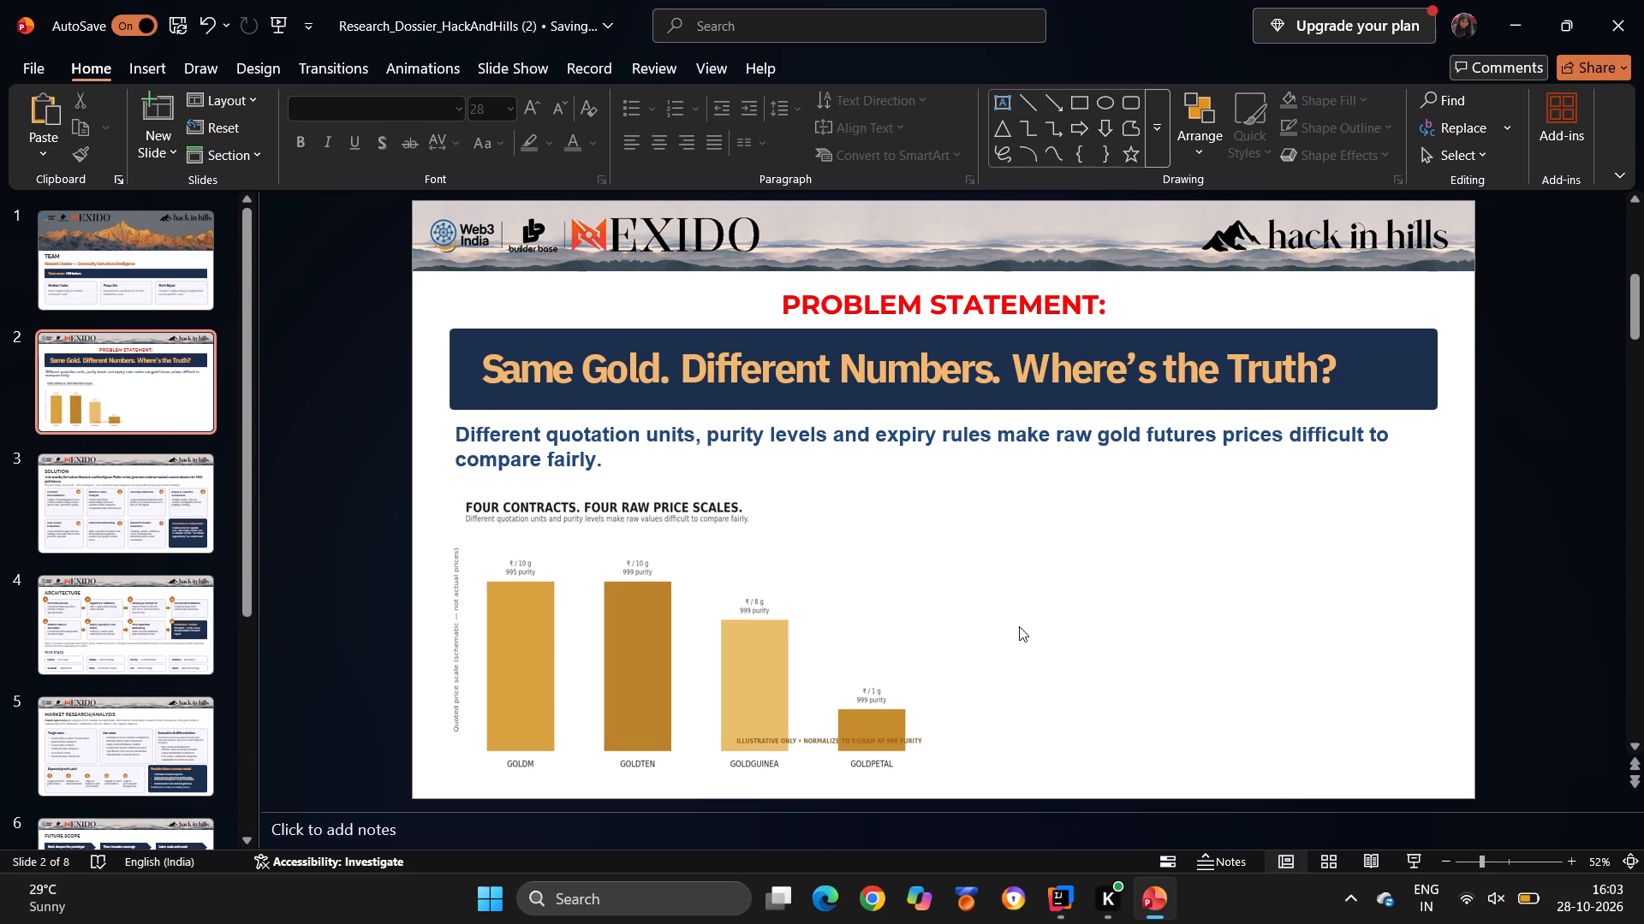
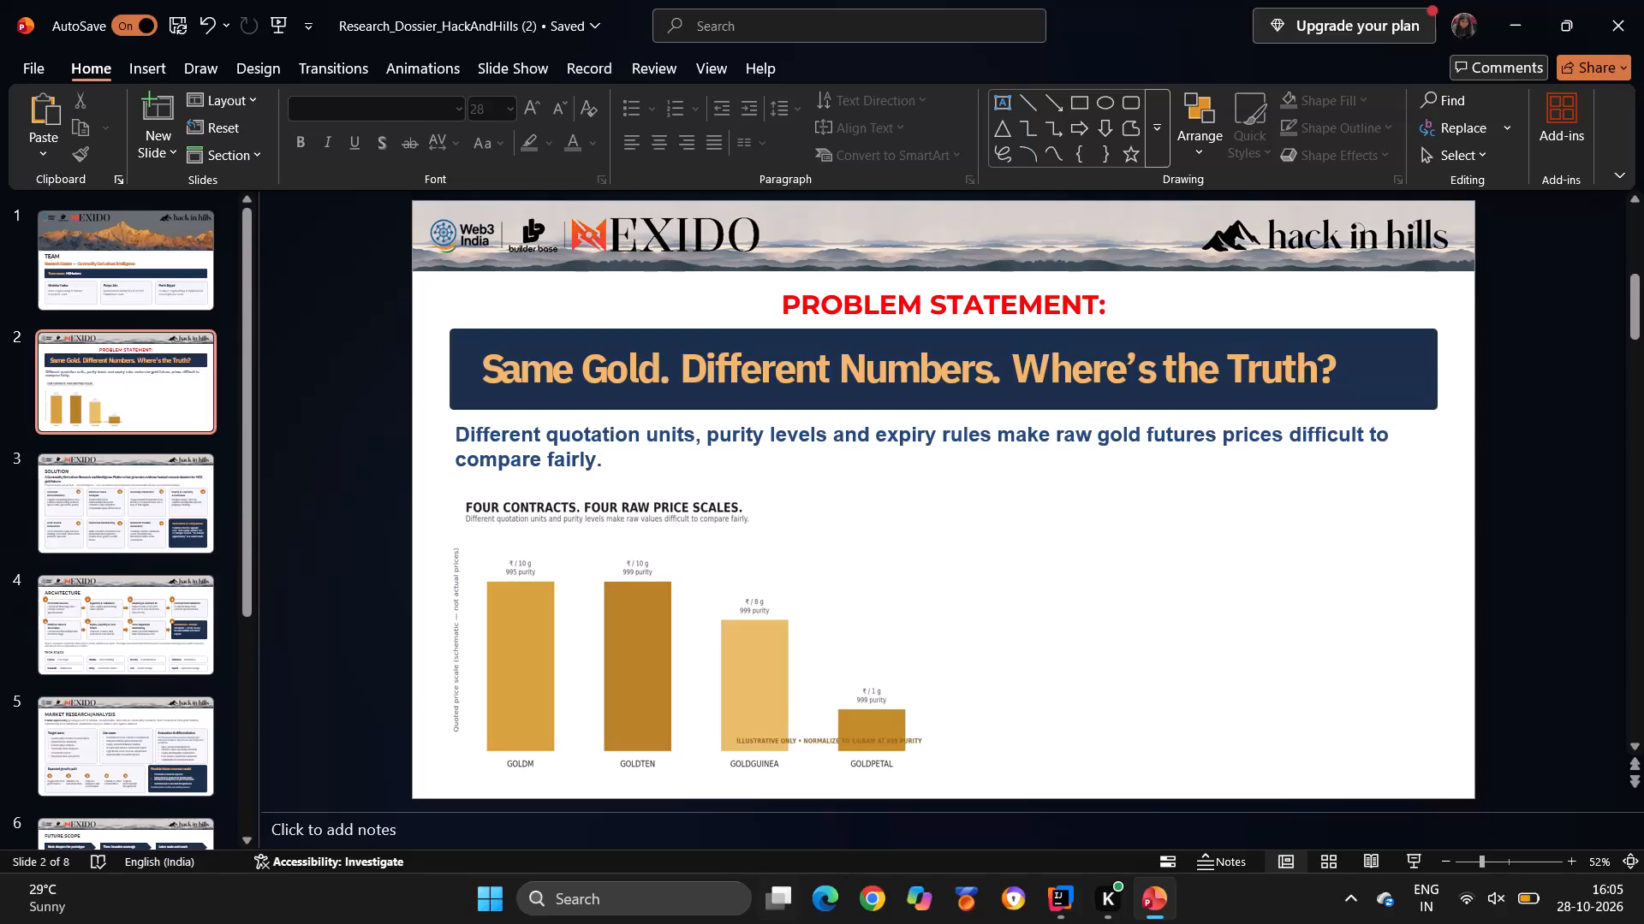
Switch from the presentation to WhatsApp by searching the computer for the app.
click(686, 896)
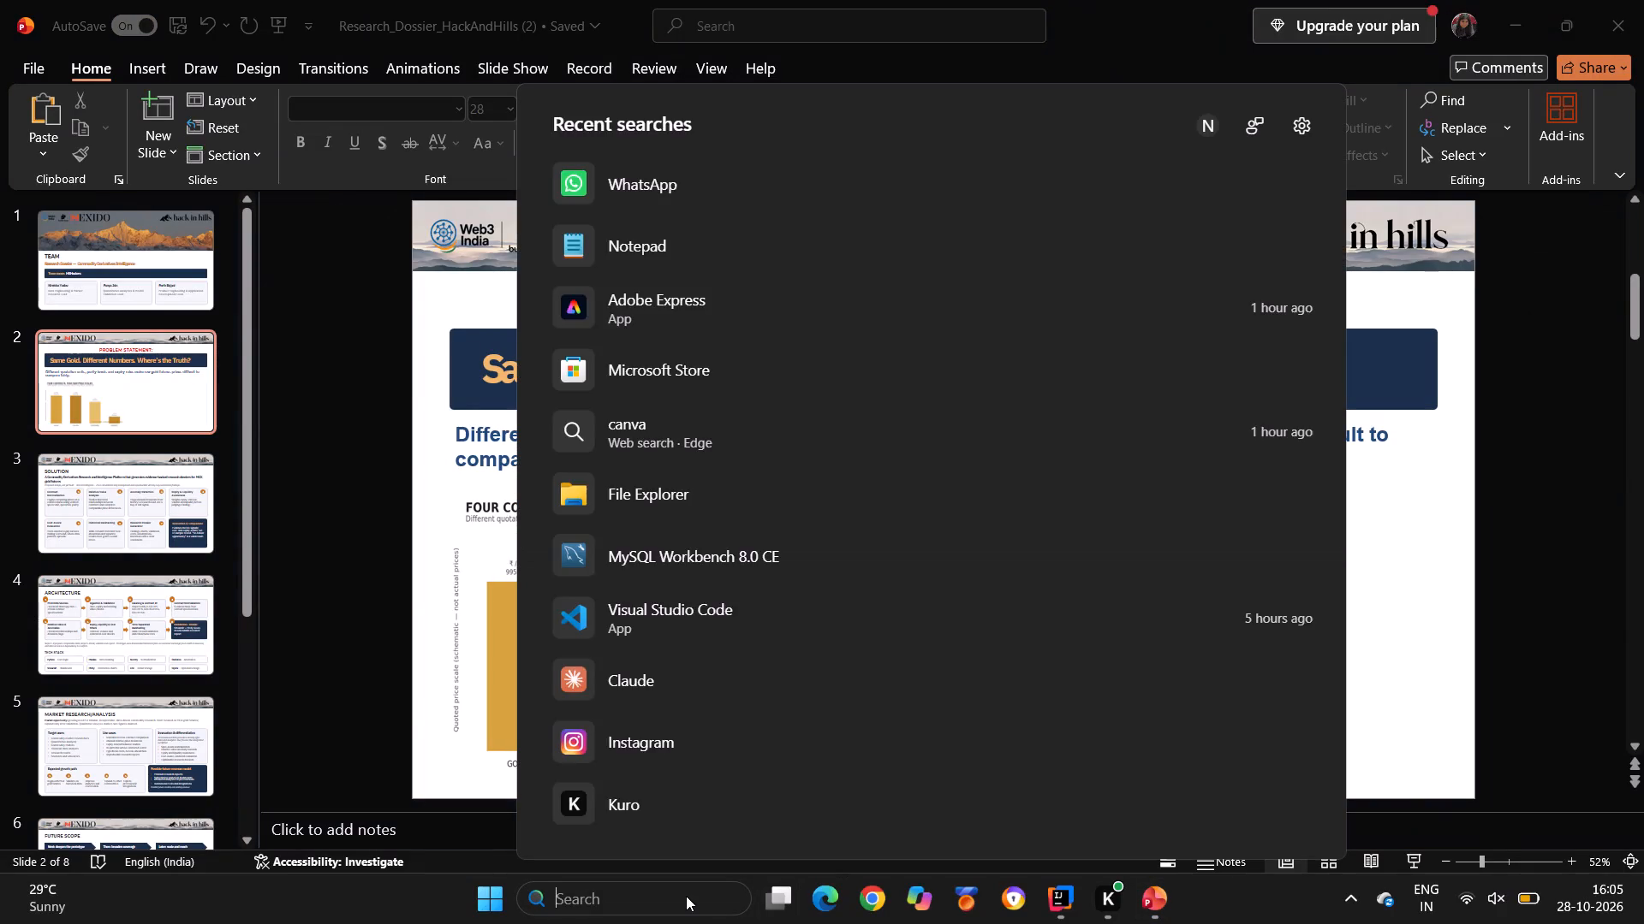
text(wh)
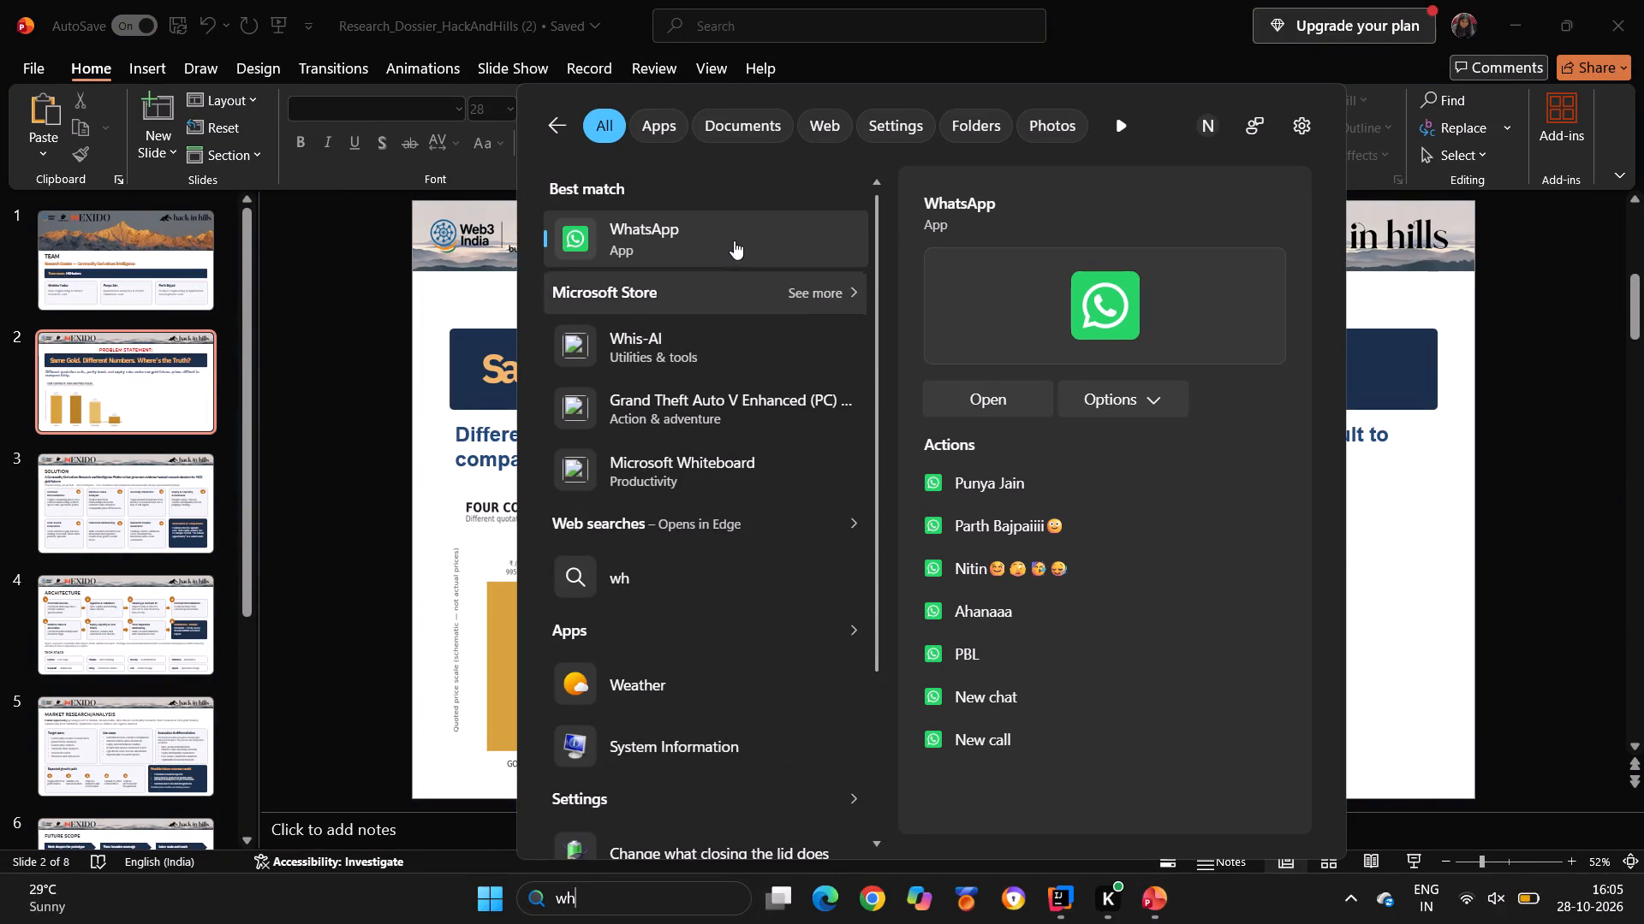
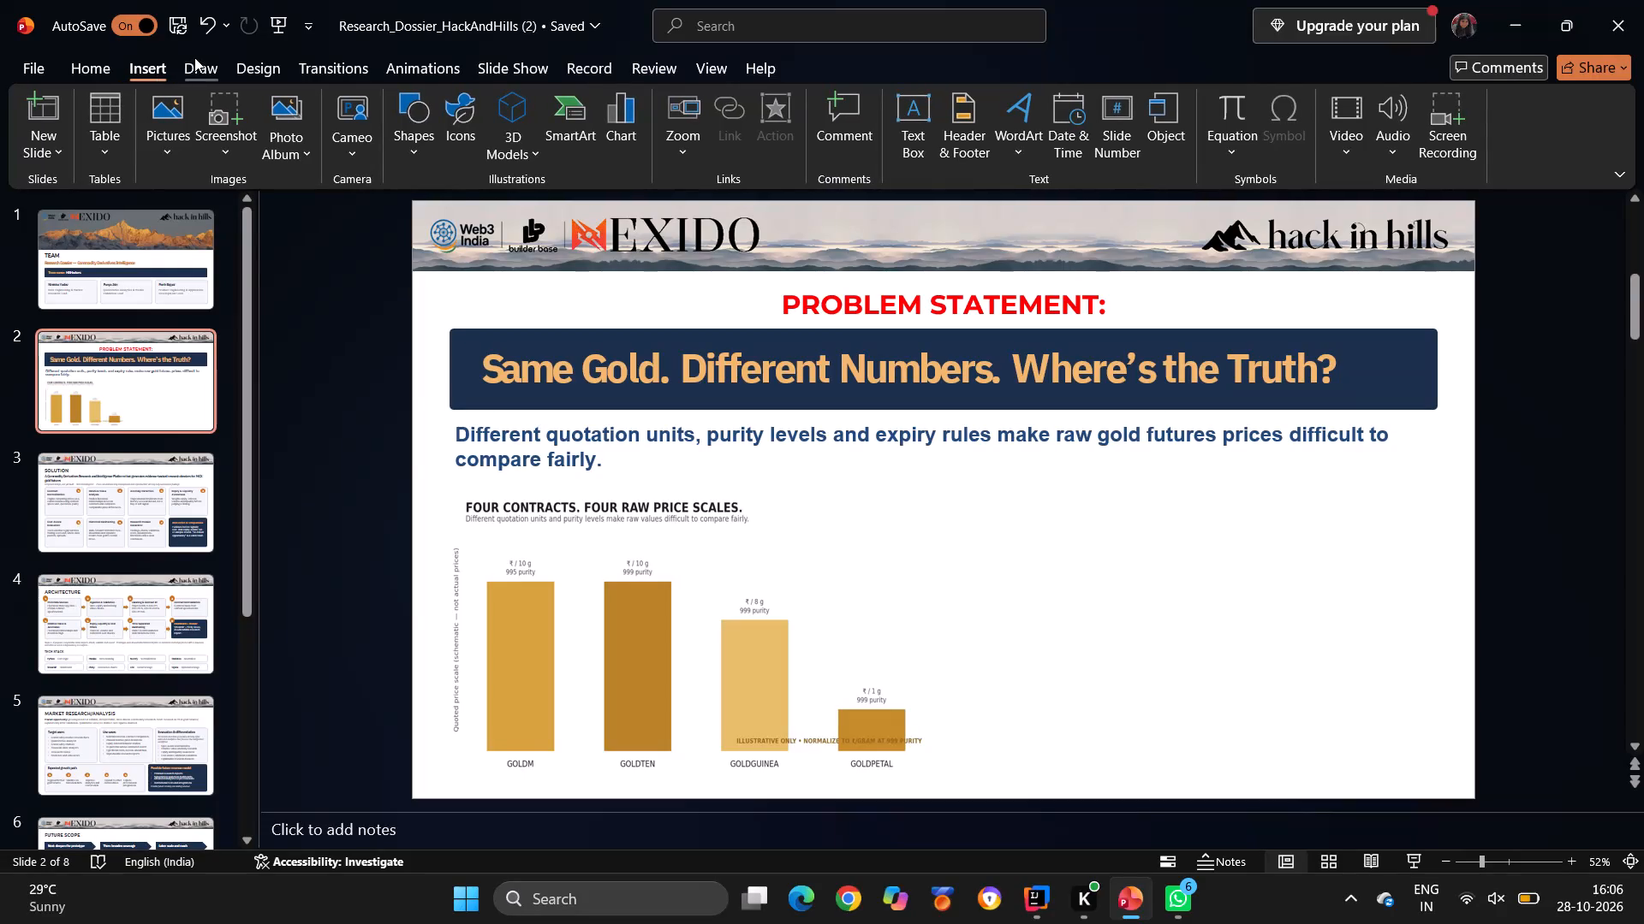
Choose the rounded rectangle shape for drawing on the Problem Statement slide.
click(401, 130)
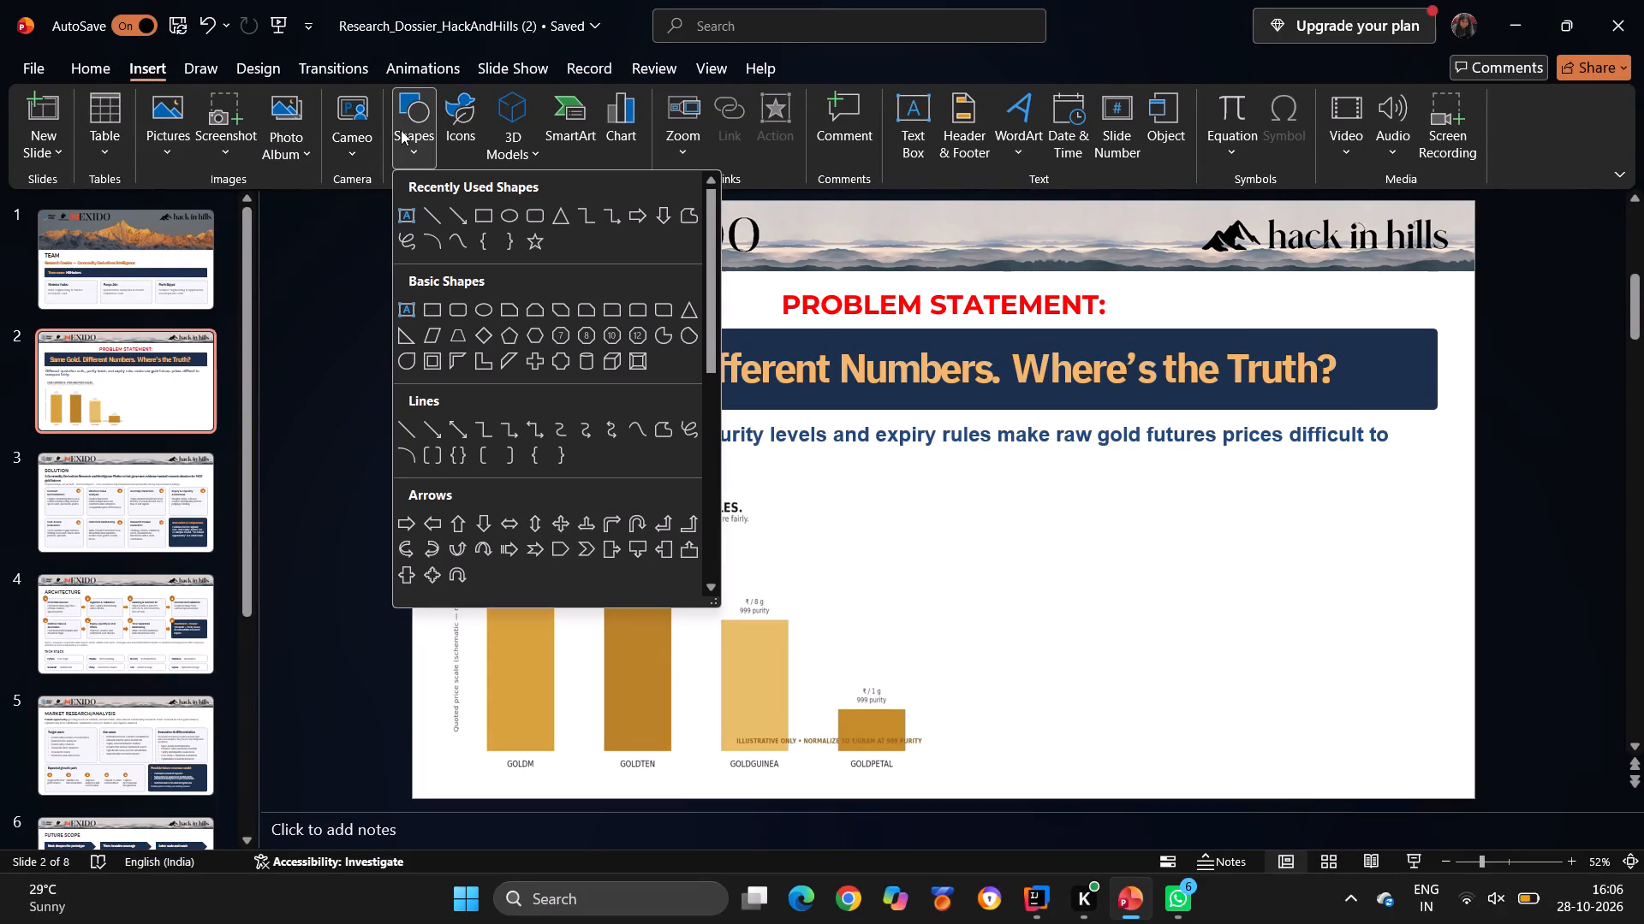
click(533, 219)
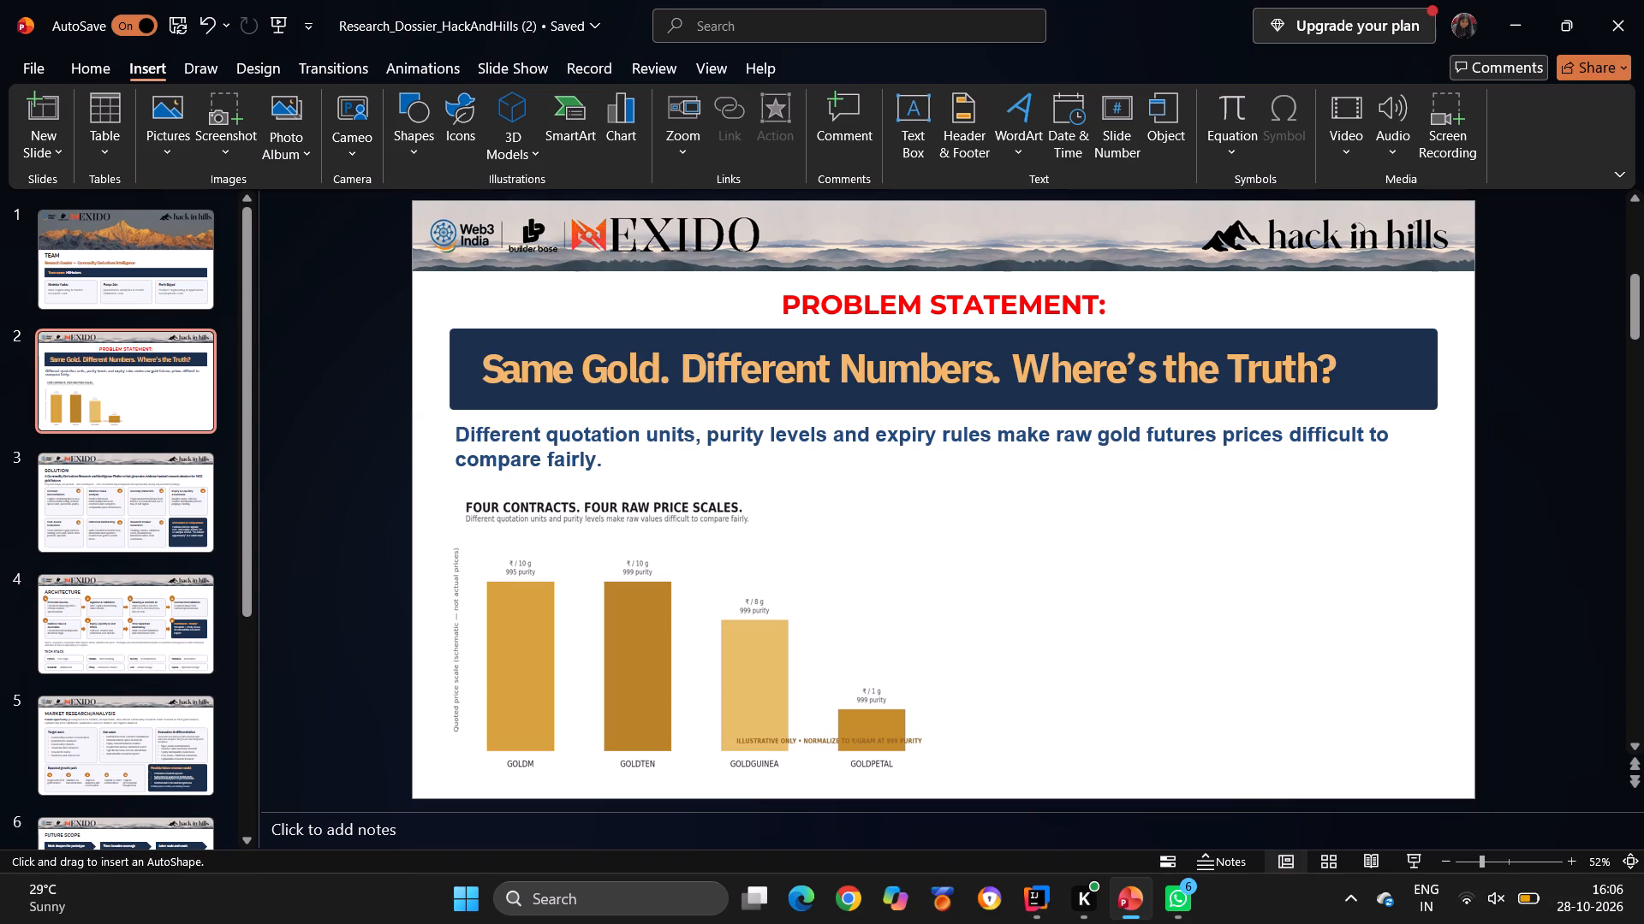
Draw a rounded rectangle beside the bar chart on slide 2, about 12.7 cm high and 9.5 cm wide.
drag(983, 528, 1147, 743)
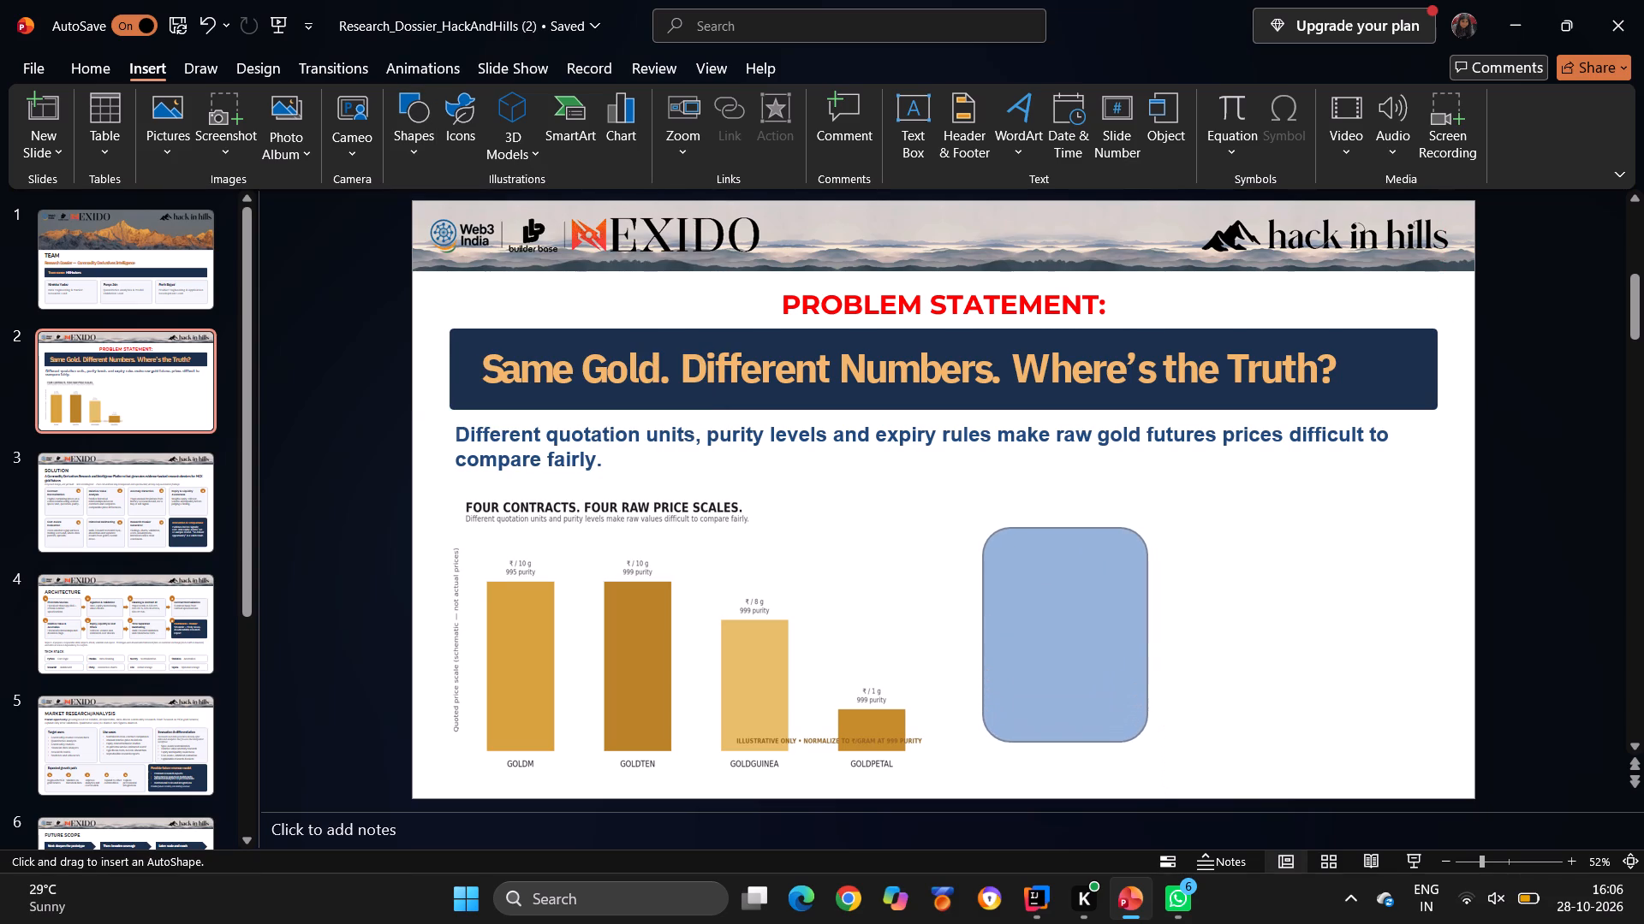
drag(1147, 743, 1155, 762)
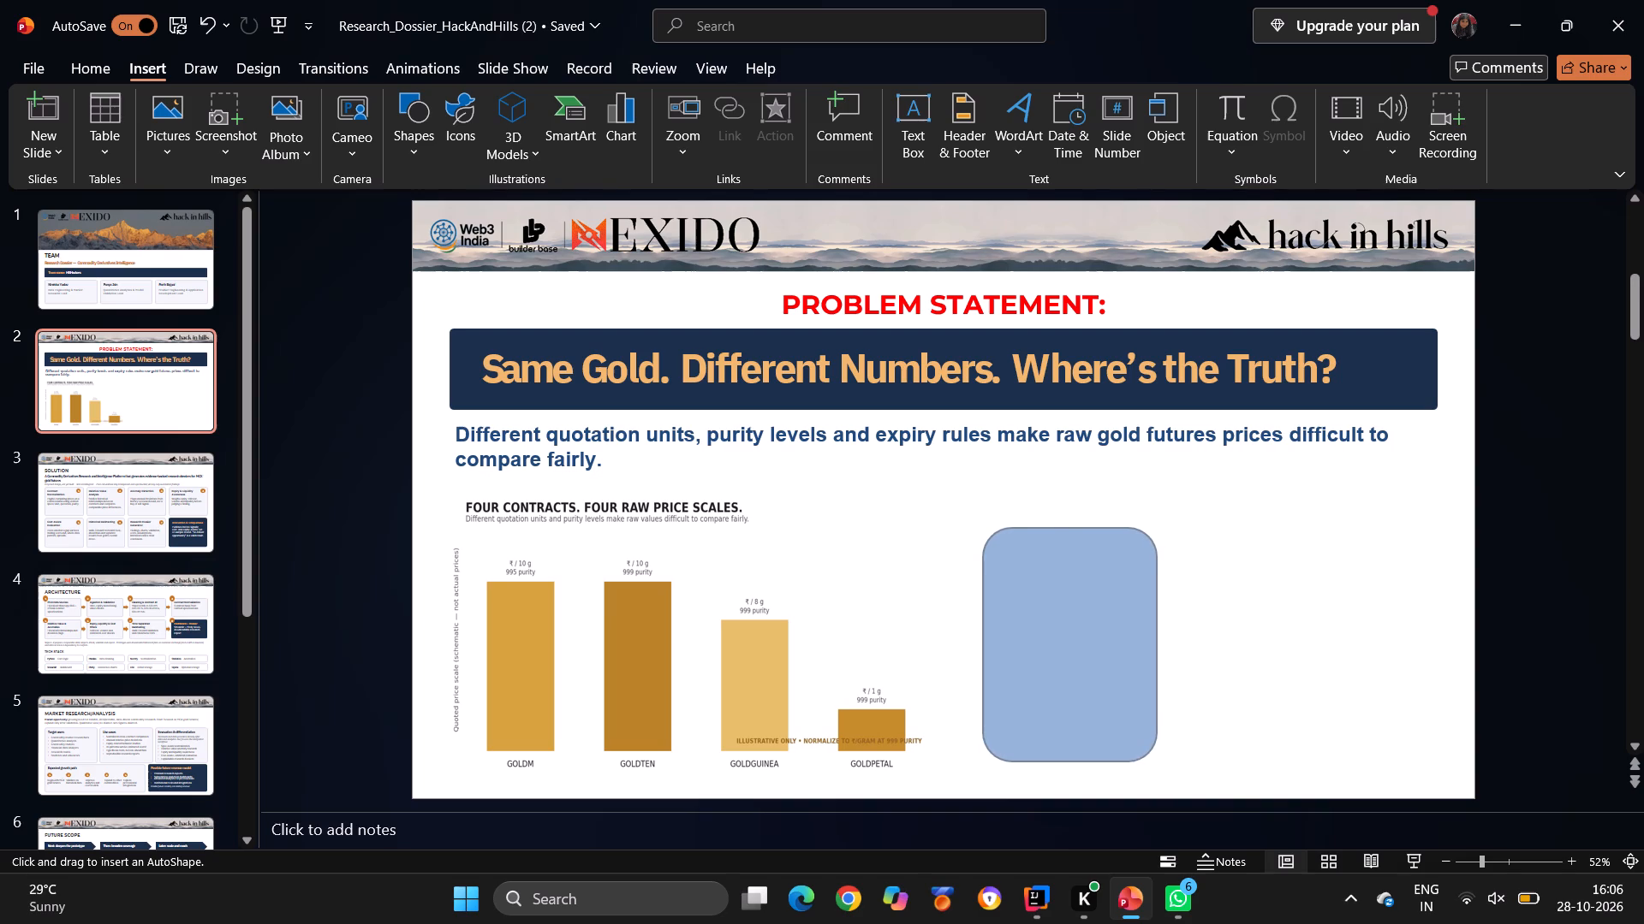
drag(1155, 762, 1151, 762)
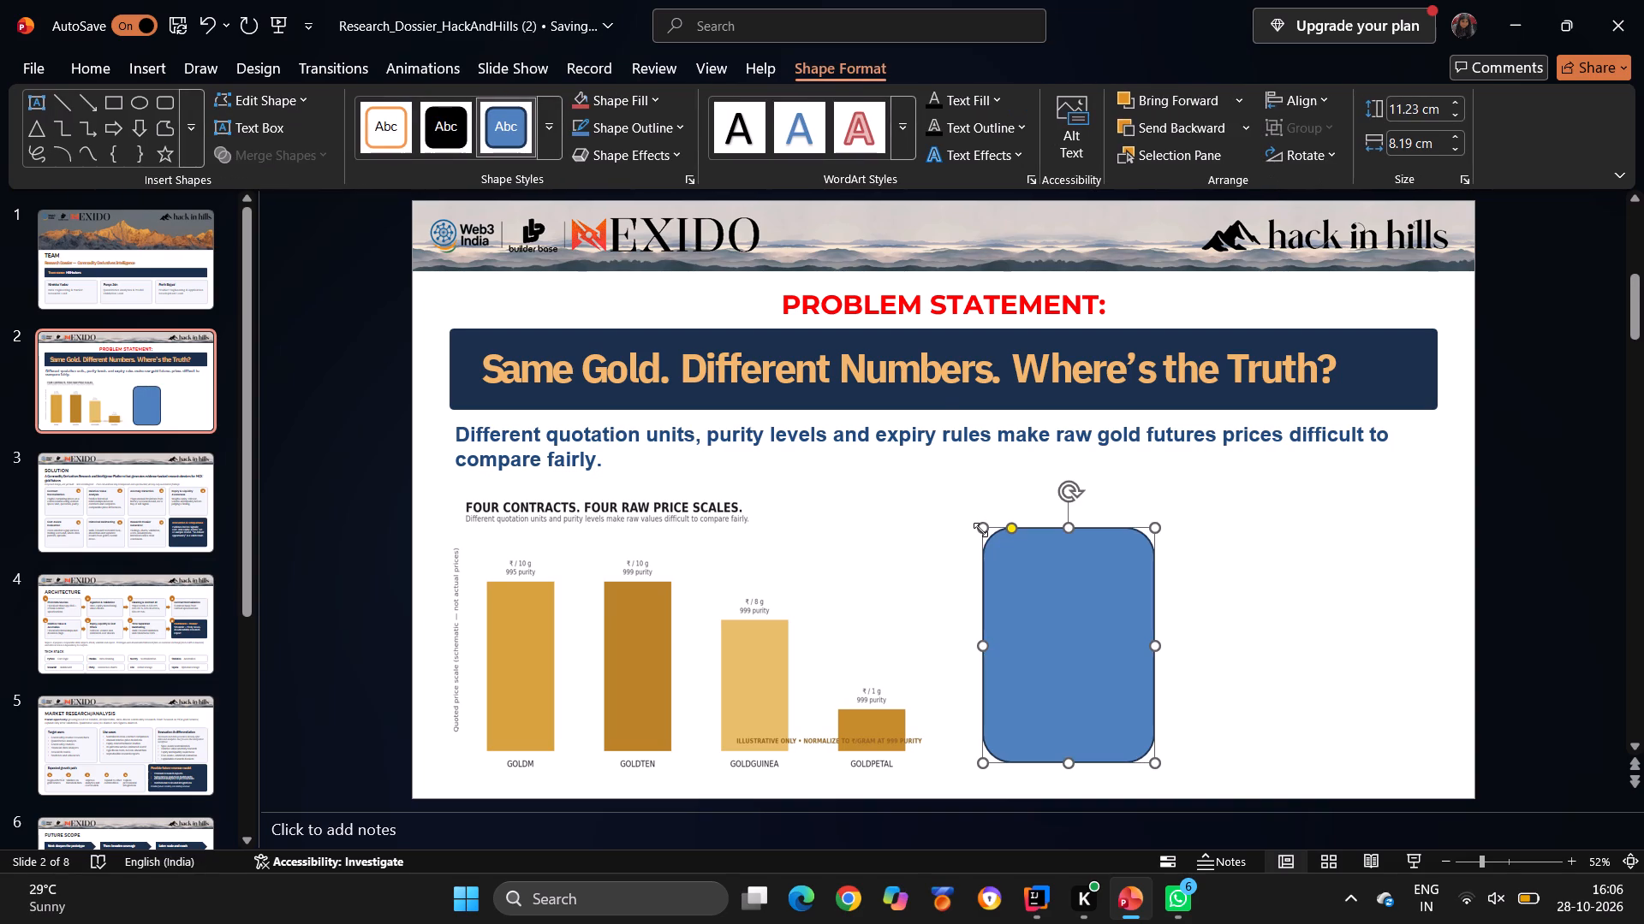
drag(980, 530, 954, 489)
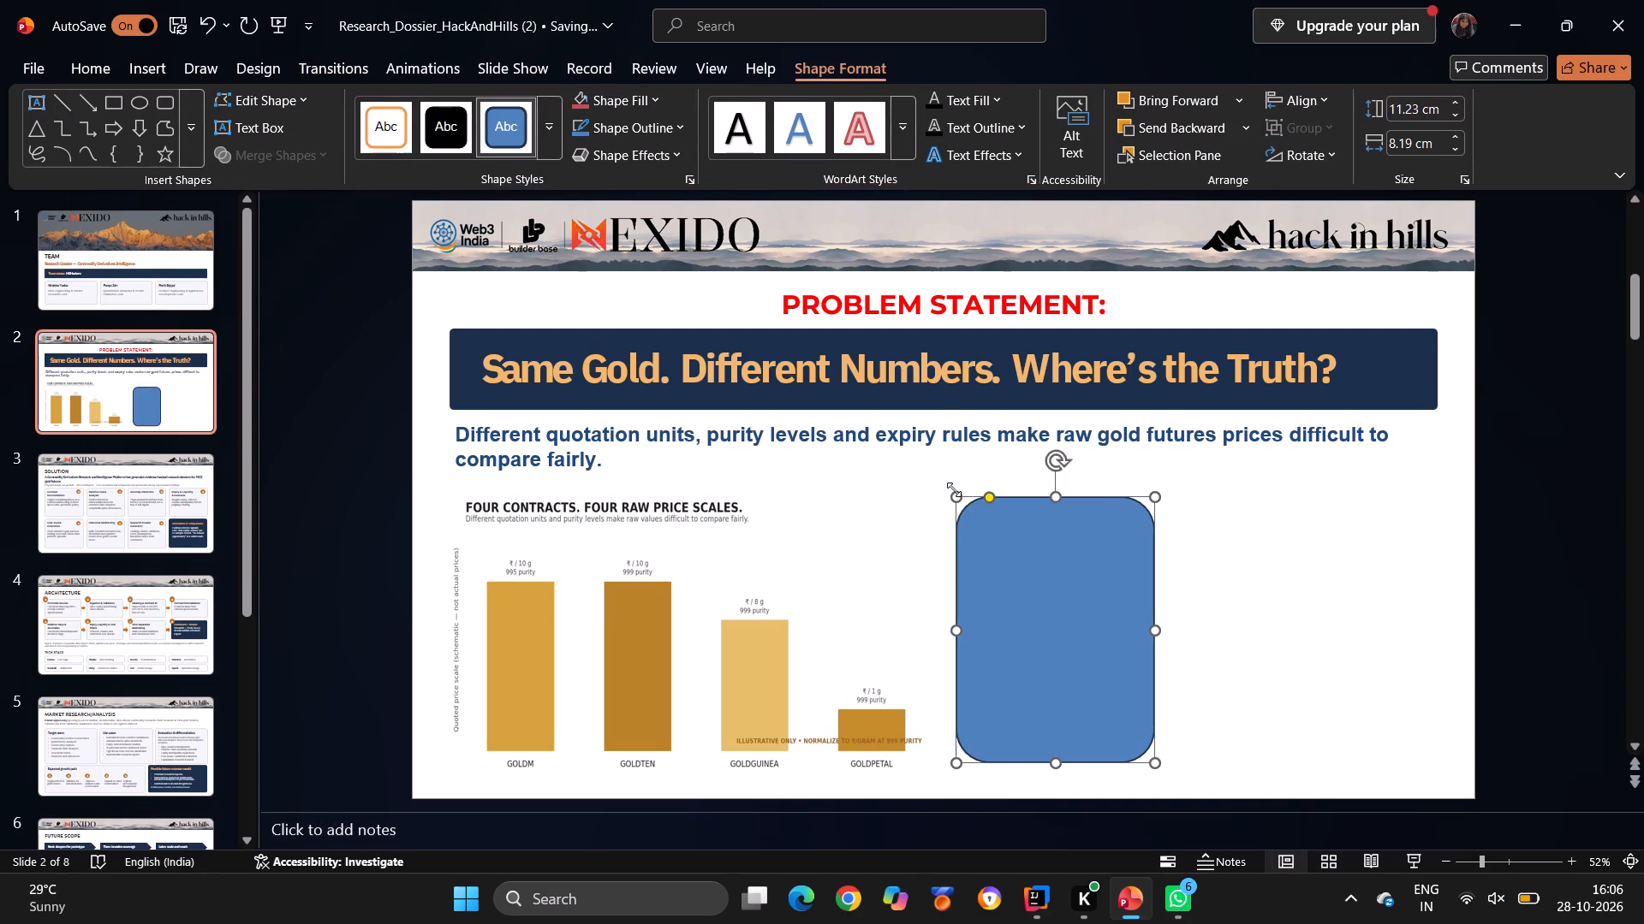
Paste the copied scales emoji as text inside the rounded rectangle.
click(1041, 543)
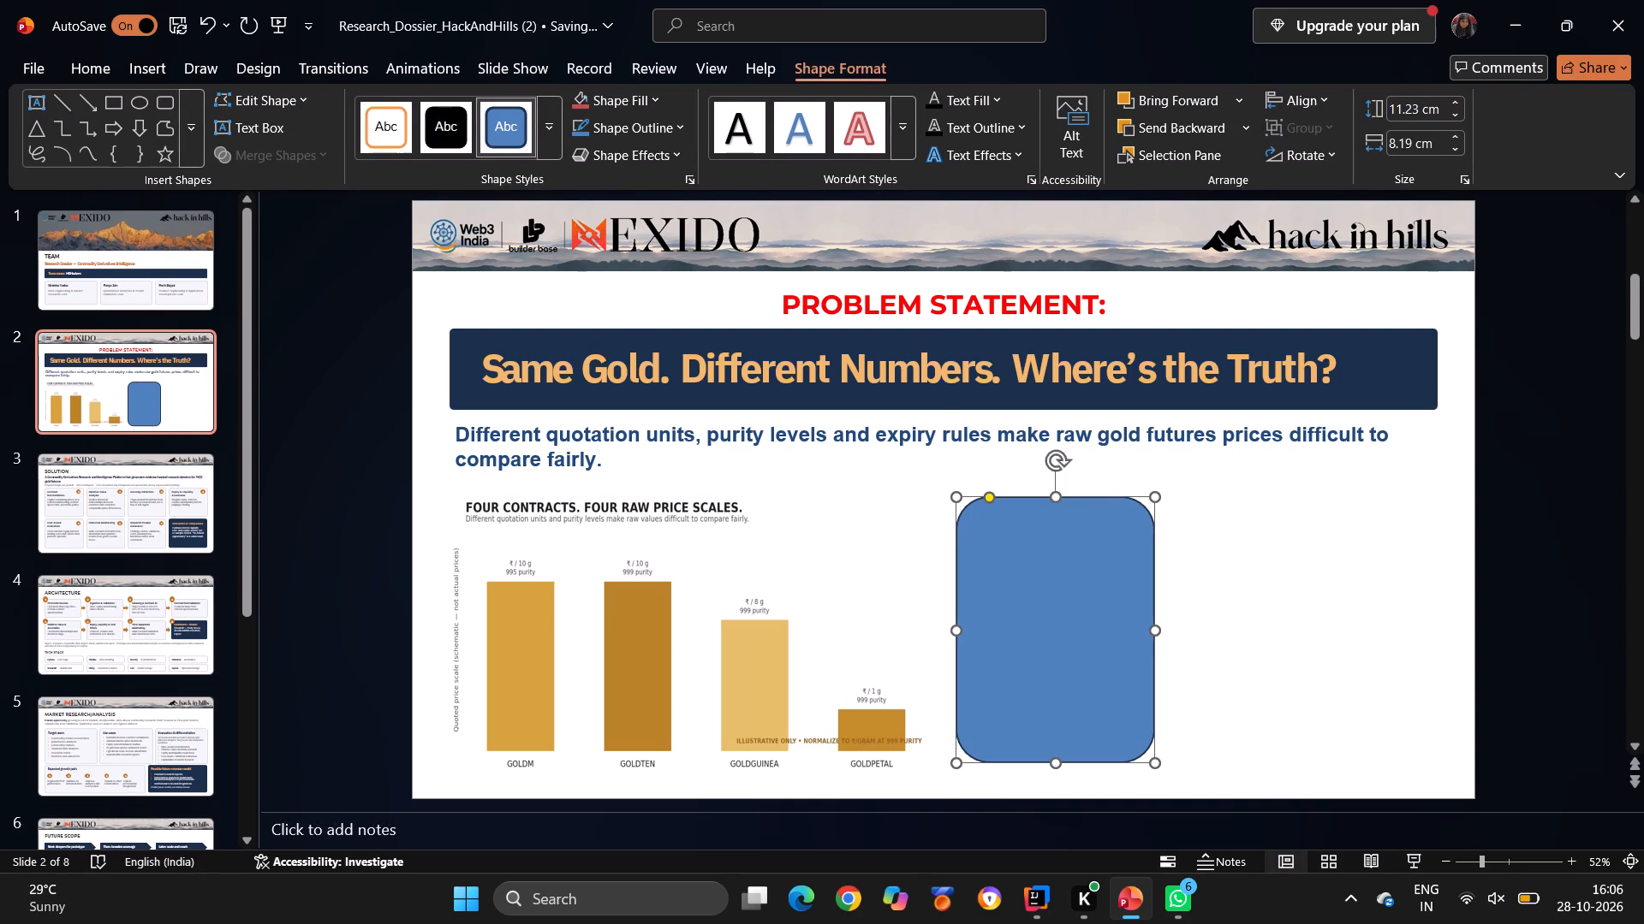
click(1037, 543)
double_click(1037, 543)
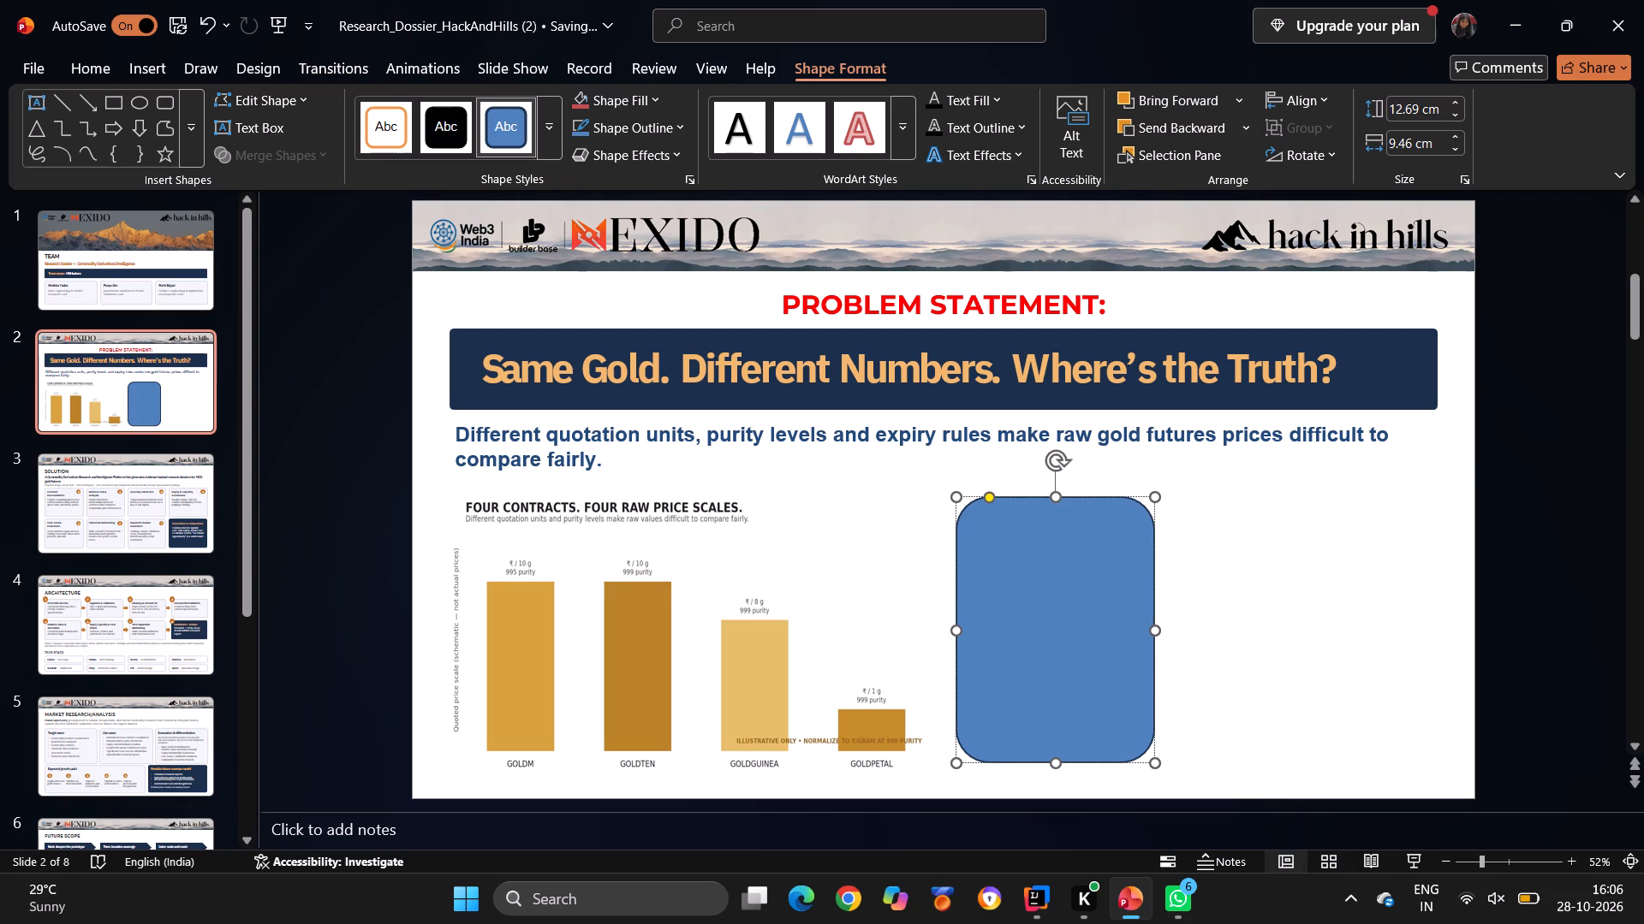
click(1037, 543)
click(1218, 546)
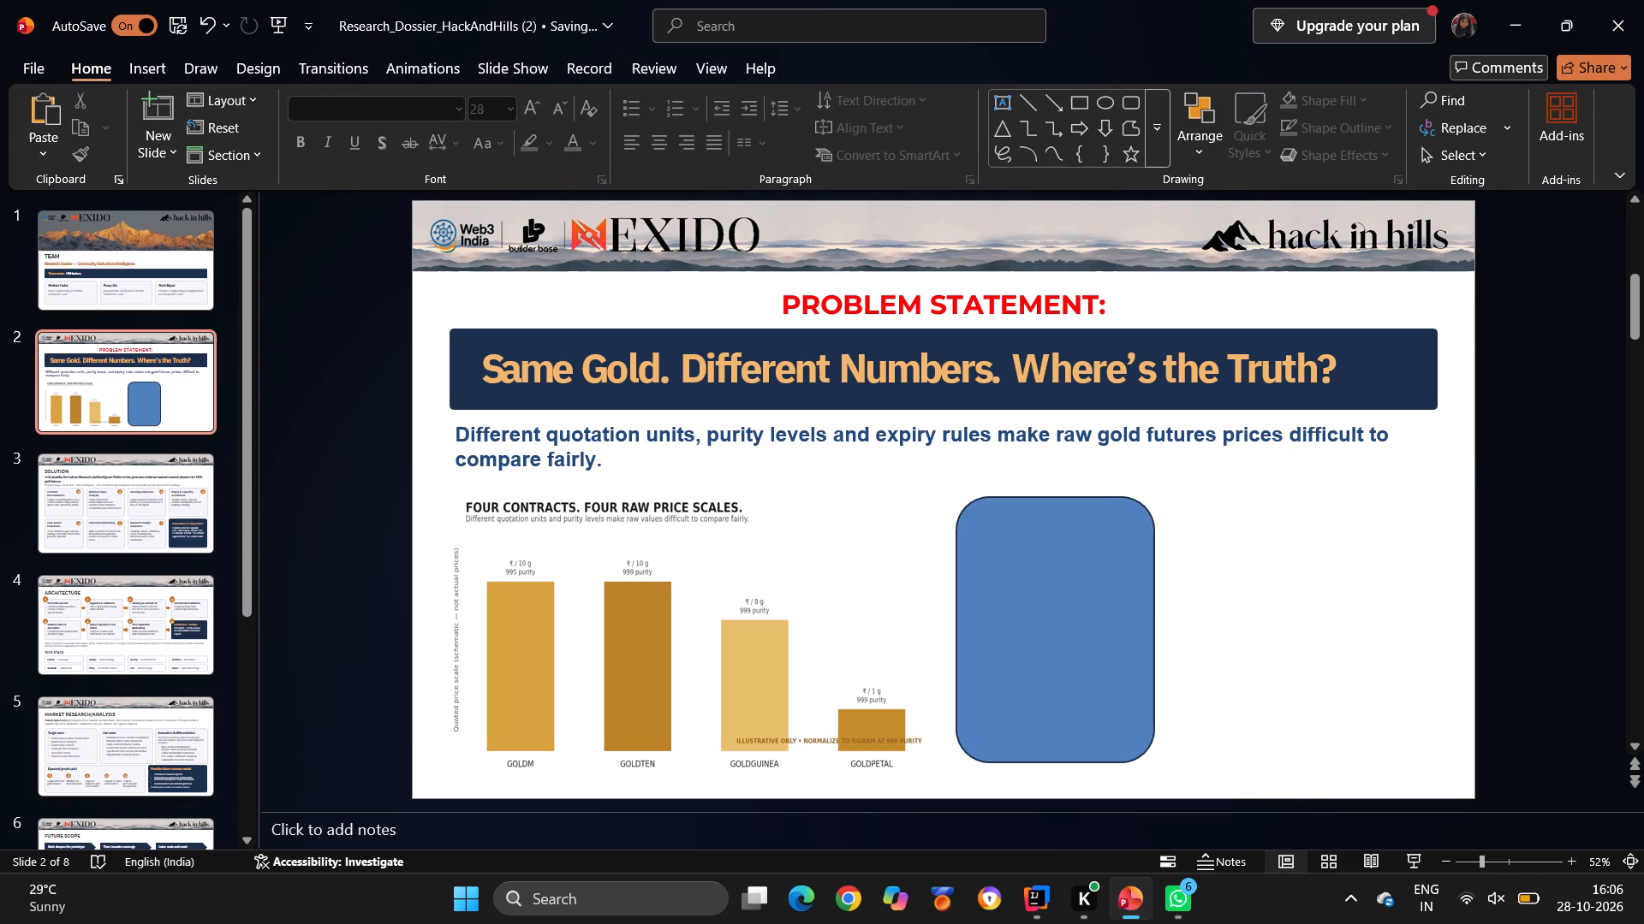
click(1003, 537)
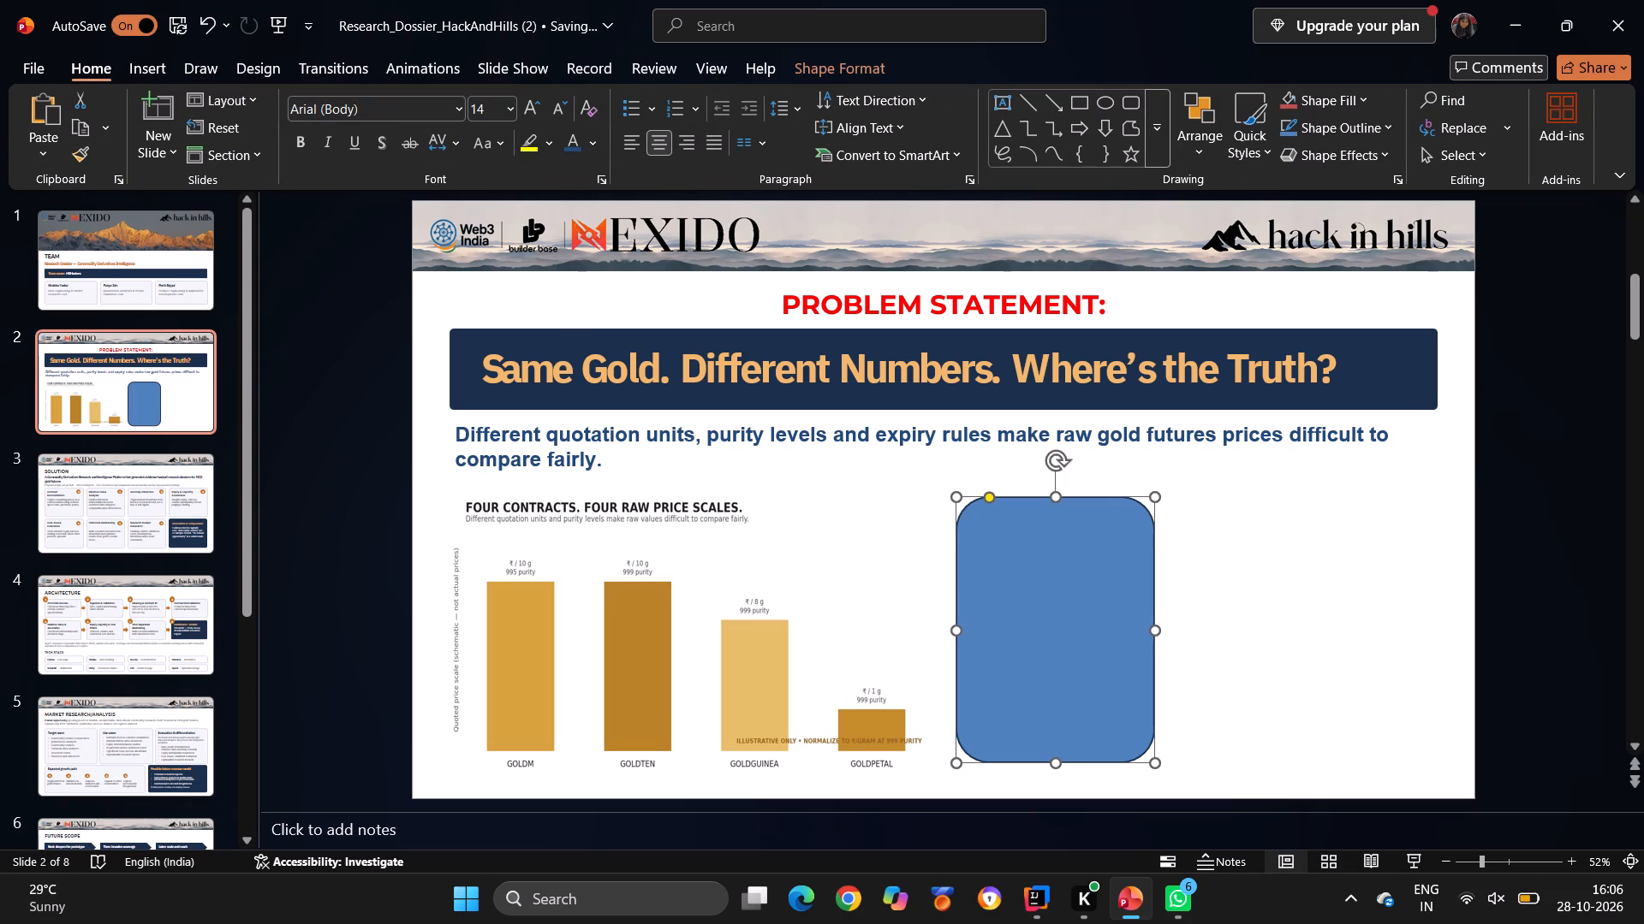
double_click(986, 536)
key(ctrl+v)
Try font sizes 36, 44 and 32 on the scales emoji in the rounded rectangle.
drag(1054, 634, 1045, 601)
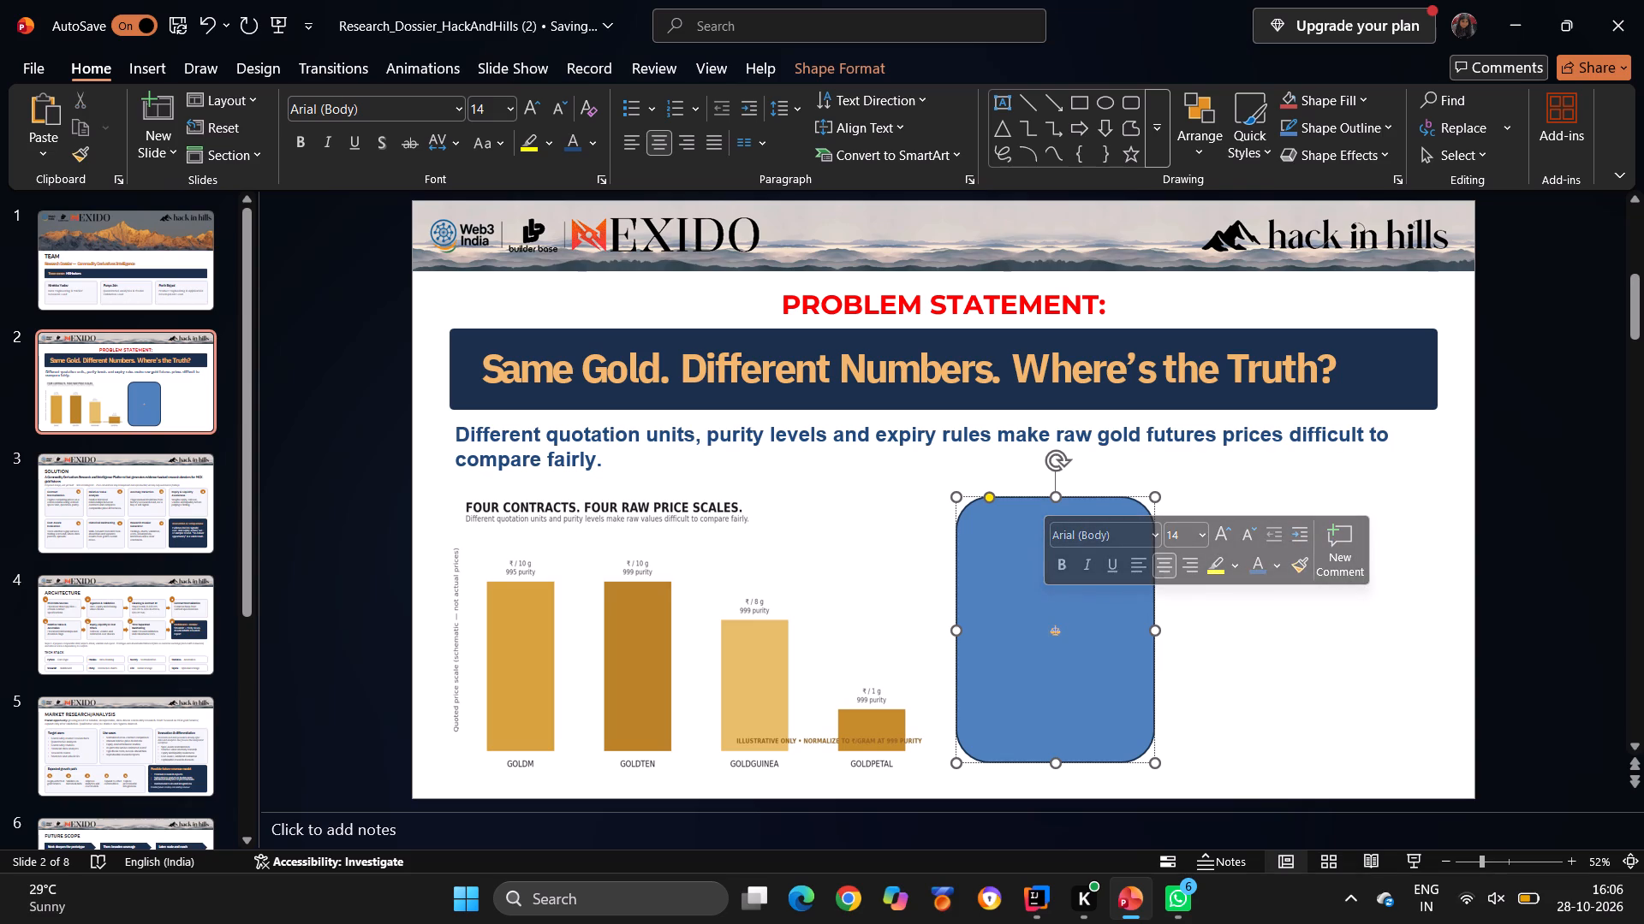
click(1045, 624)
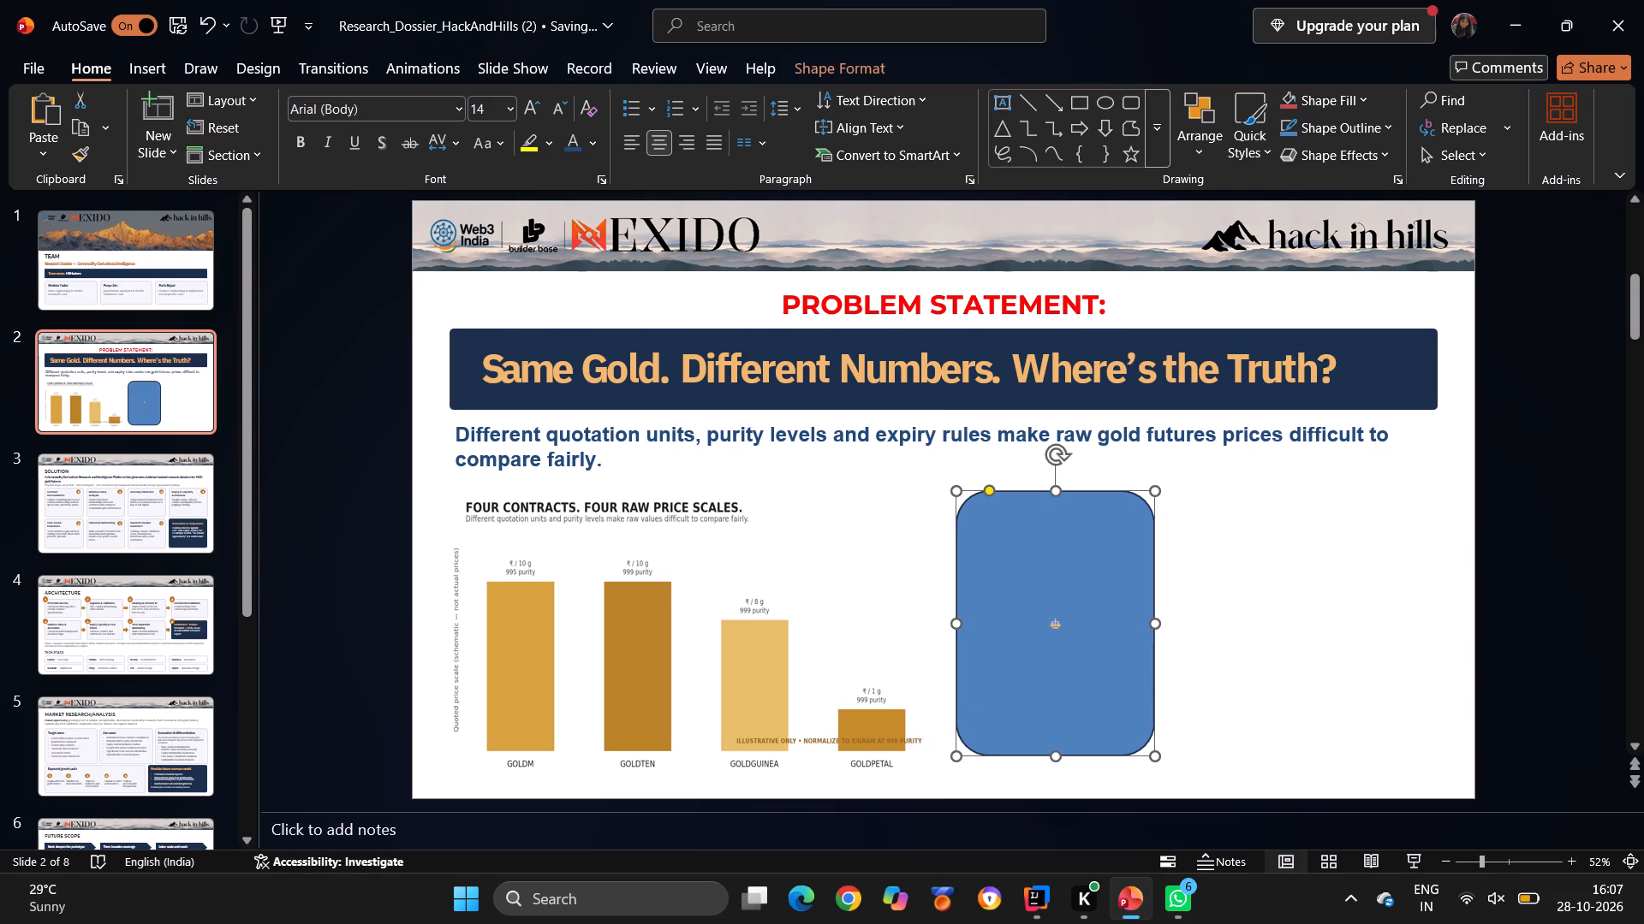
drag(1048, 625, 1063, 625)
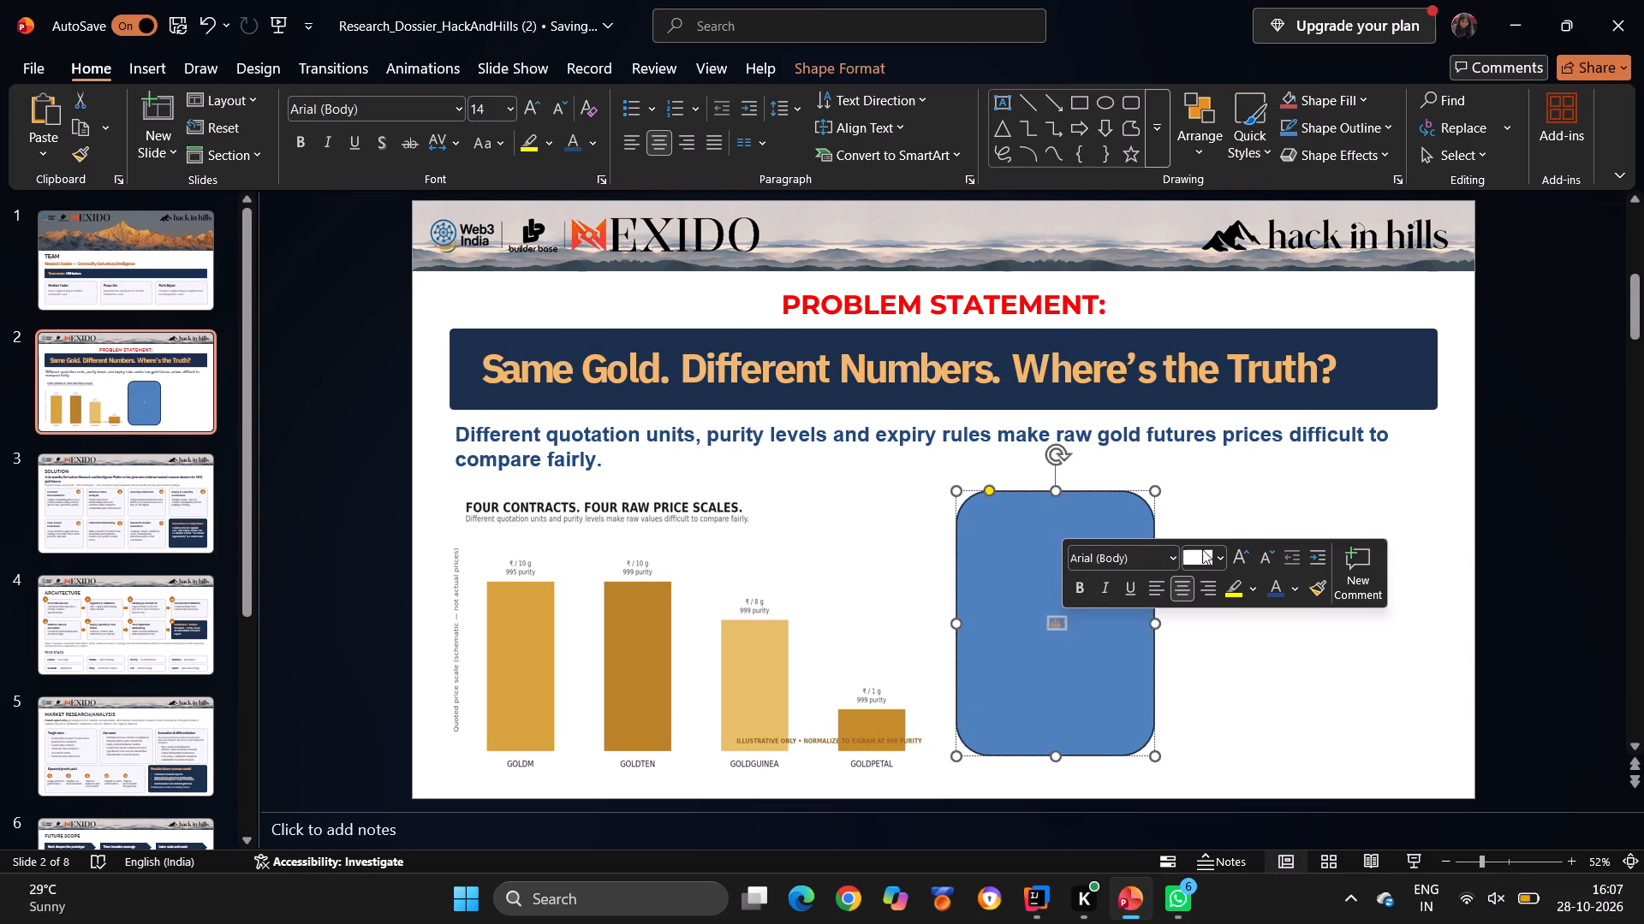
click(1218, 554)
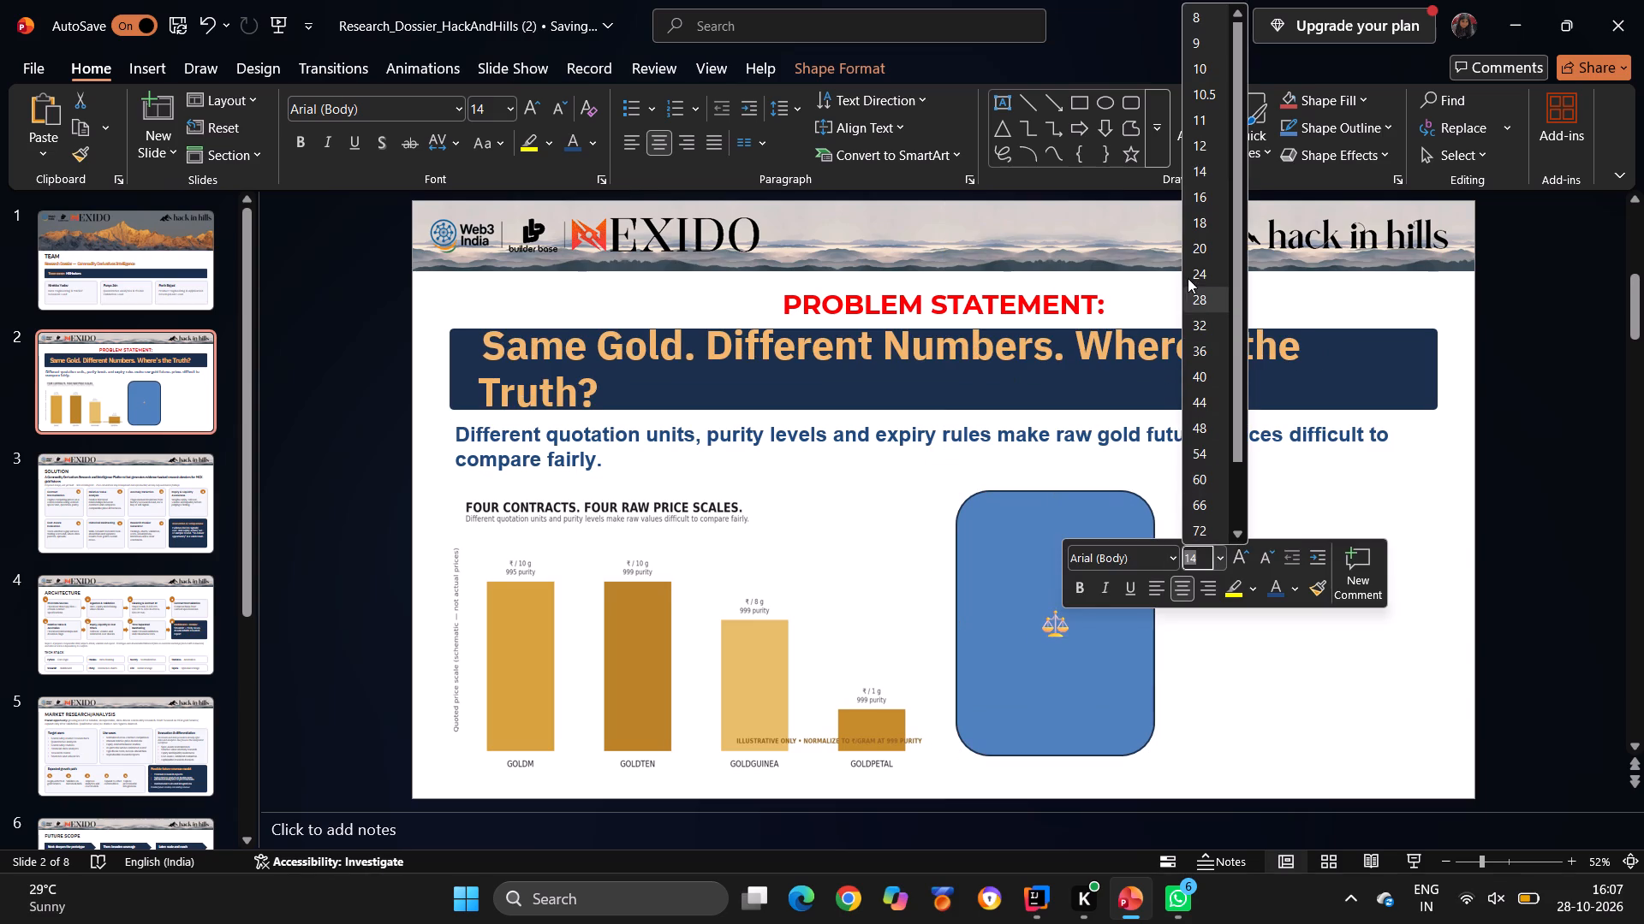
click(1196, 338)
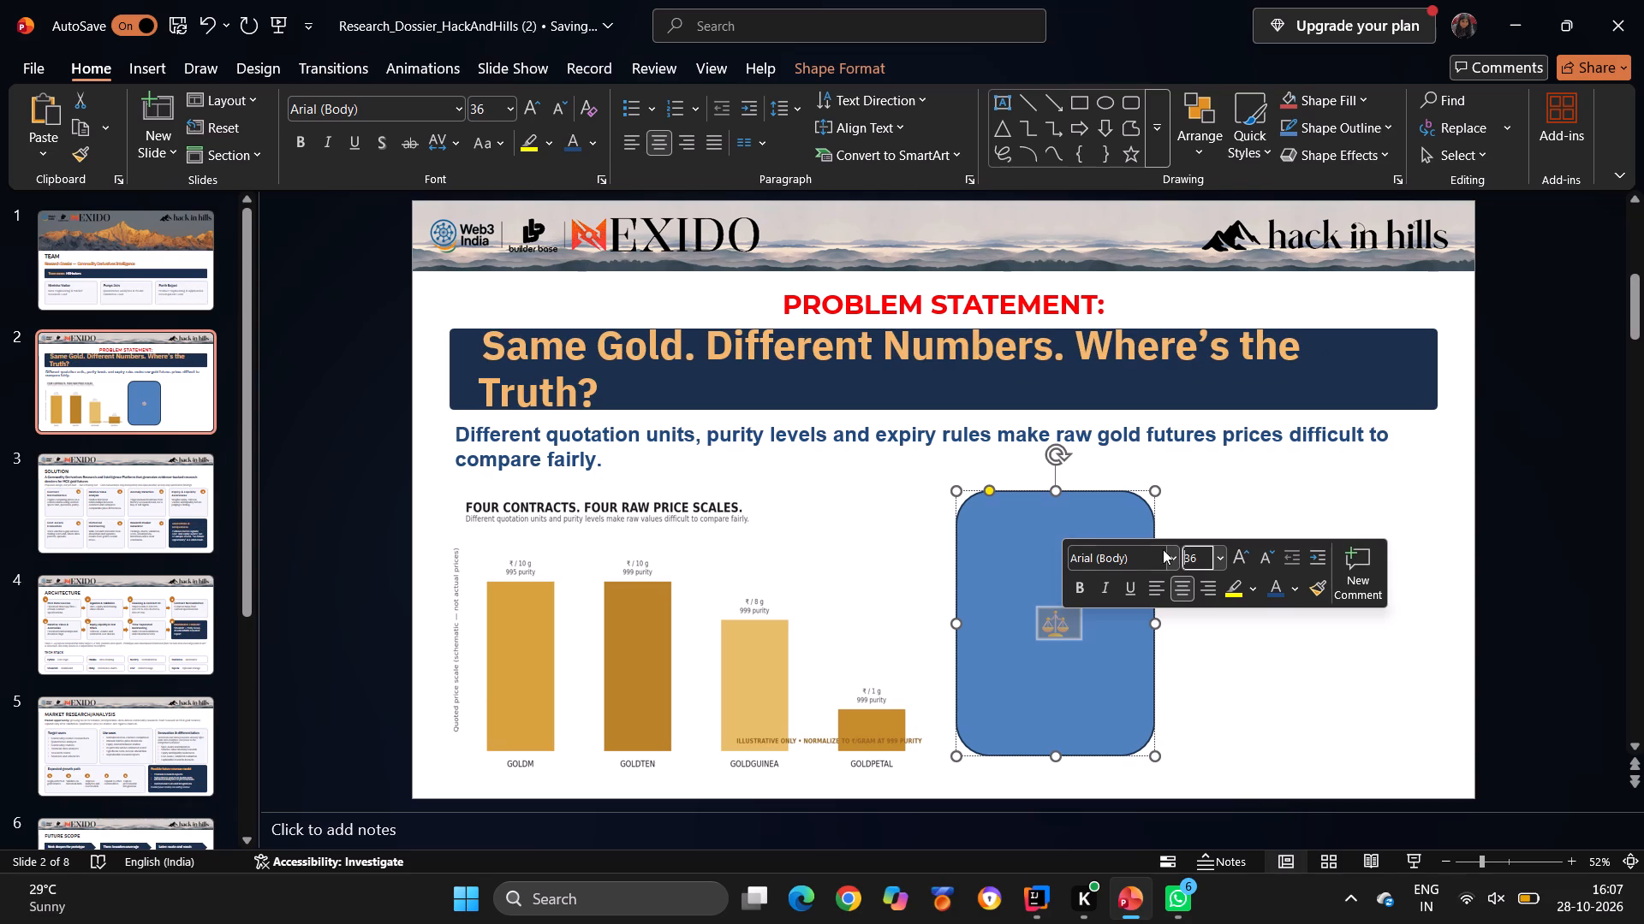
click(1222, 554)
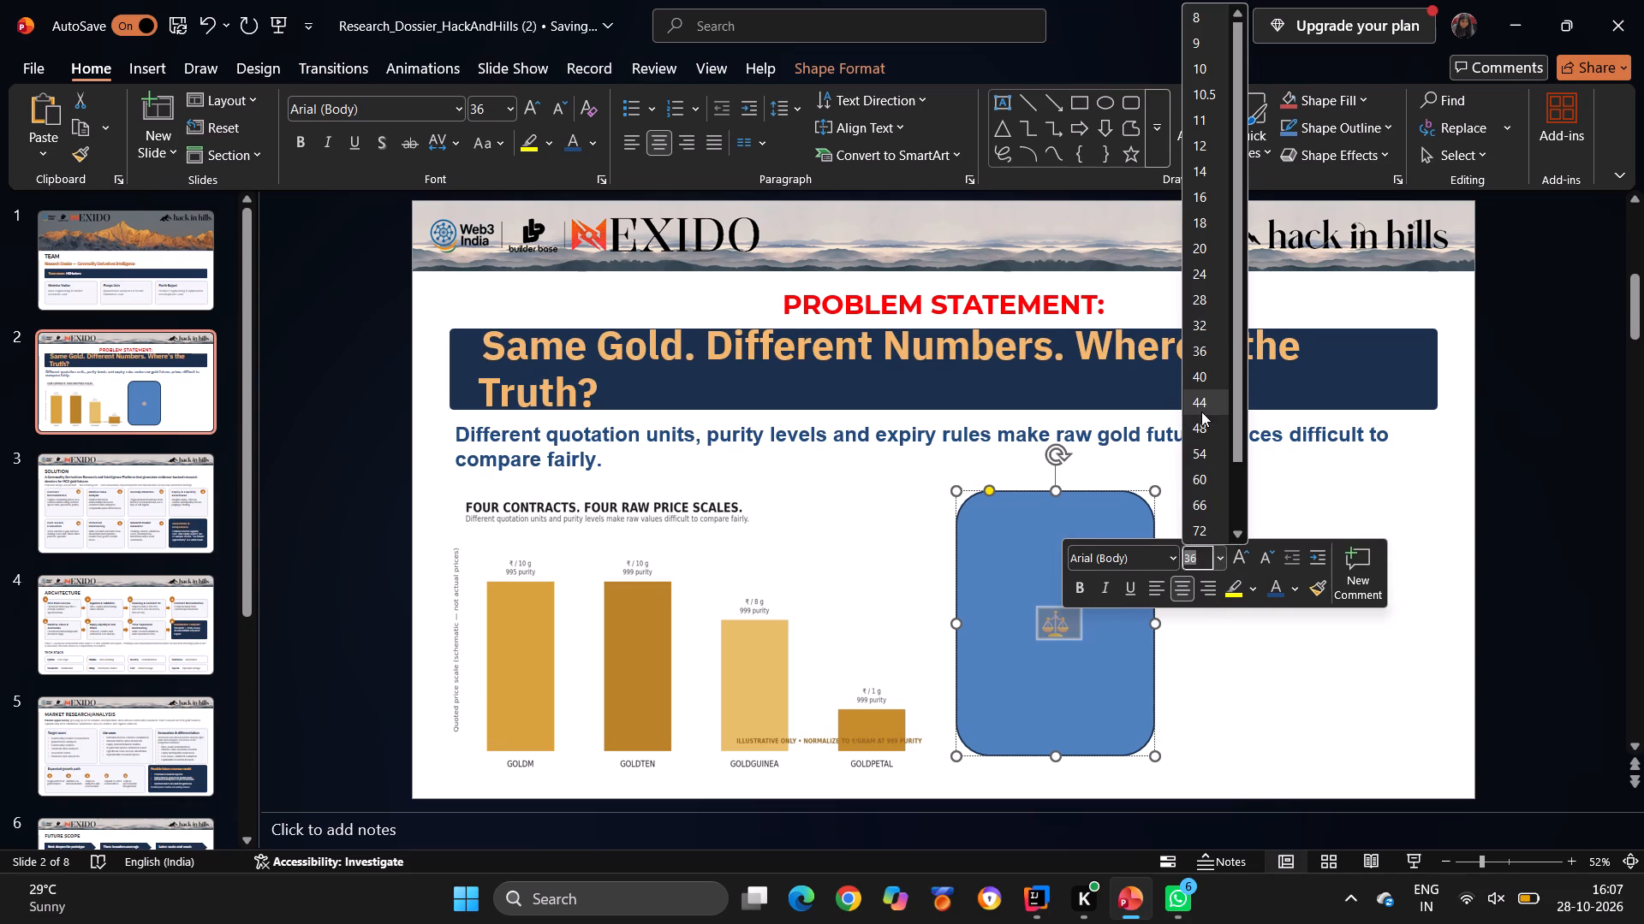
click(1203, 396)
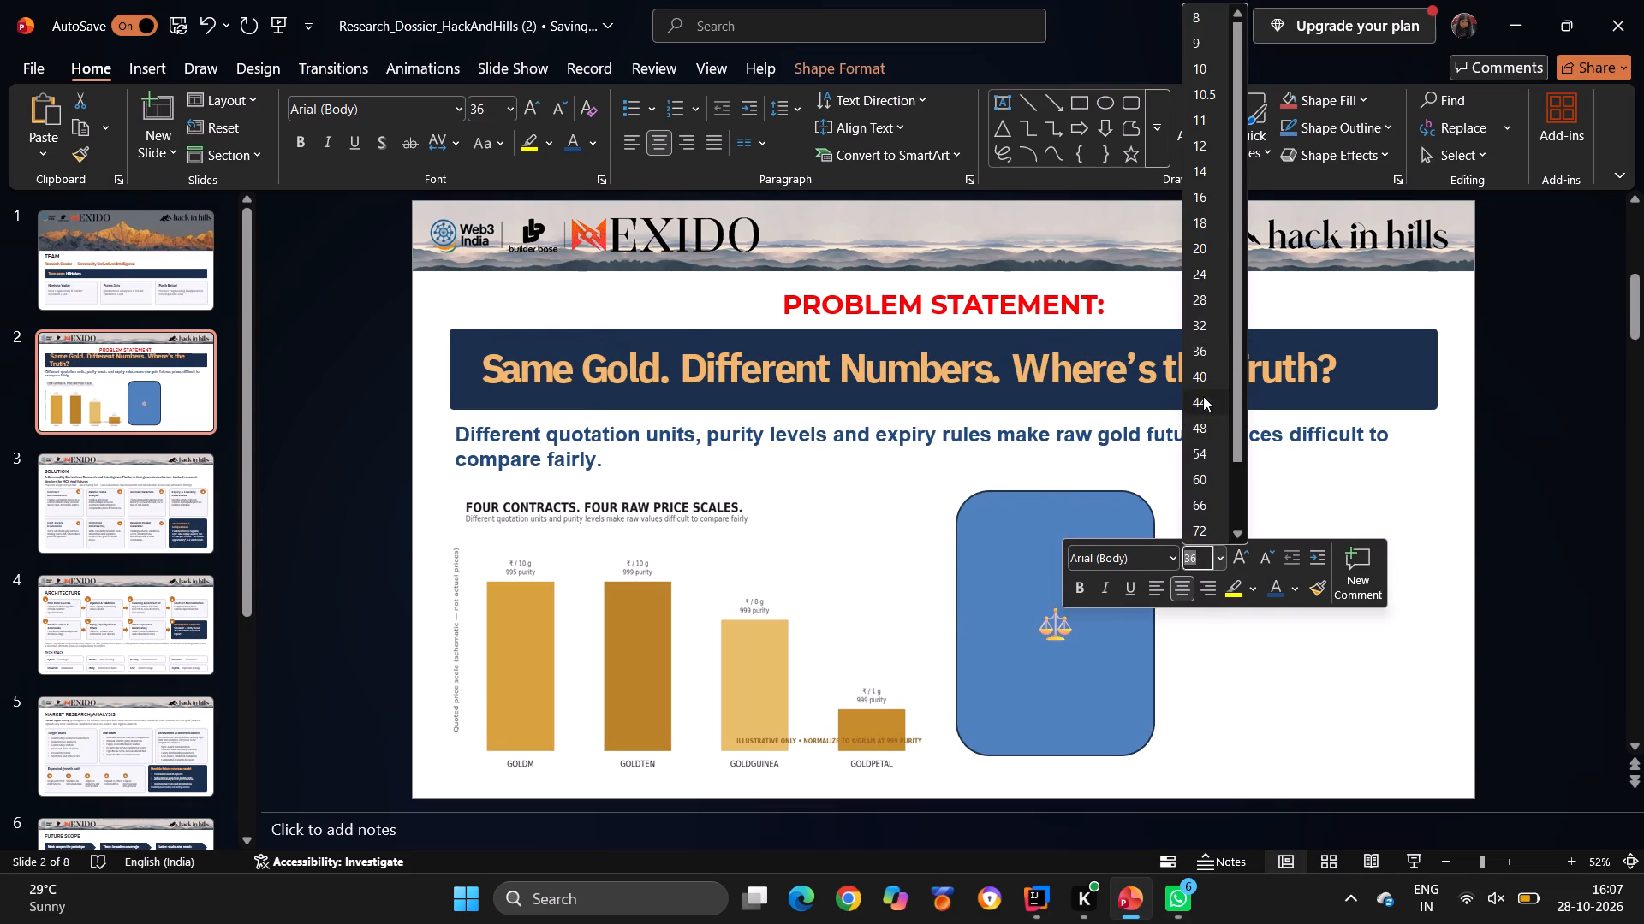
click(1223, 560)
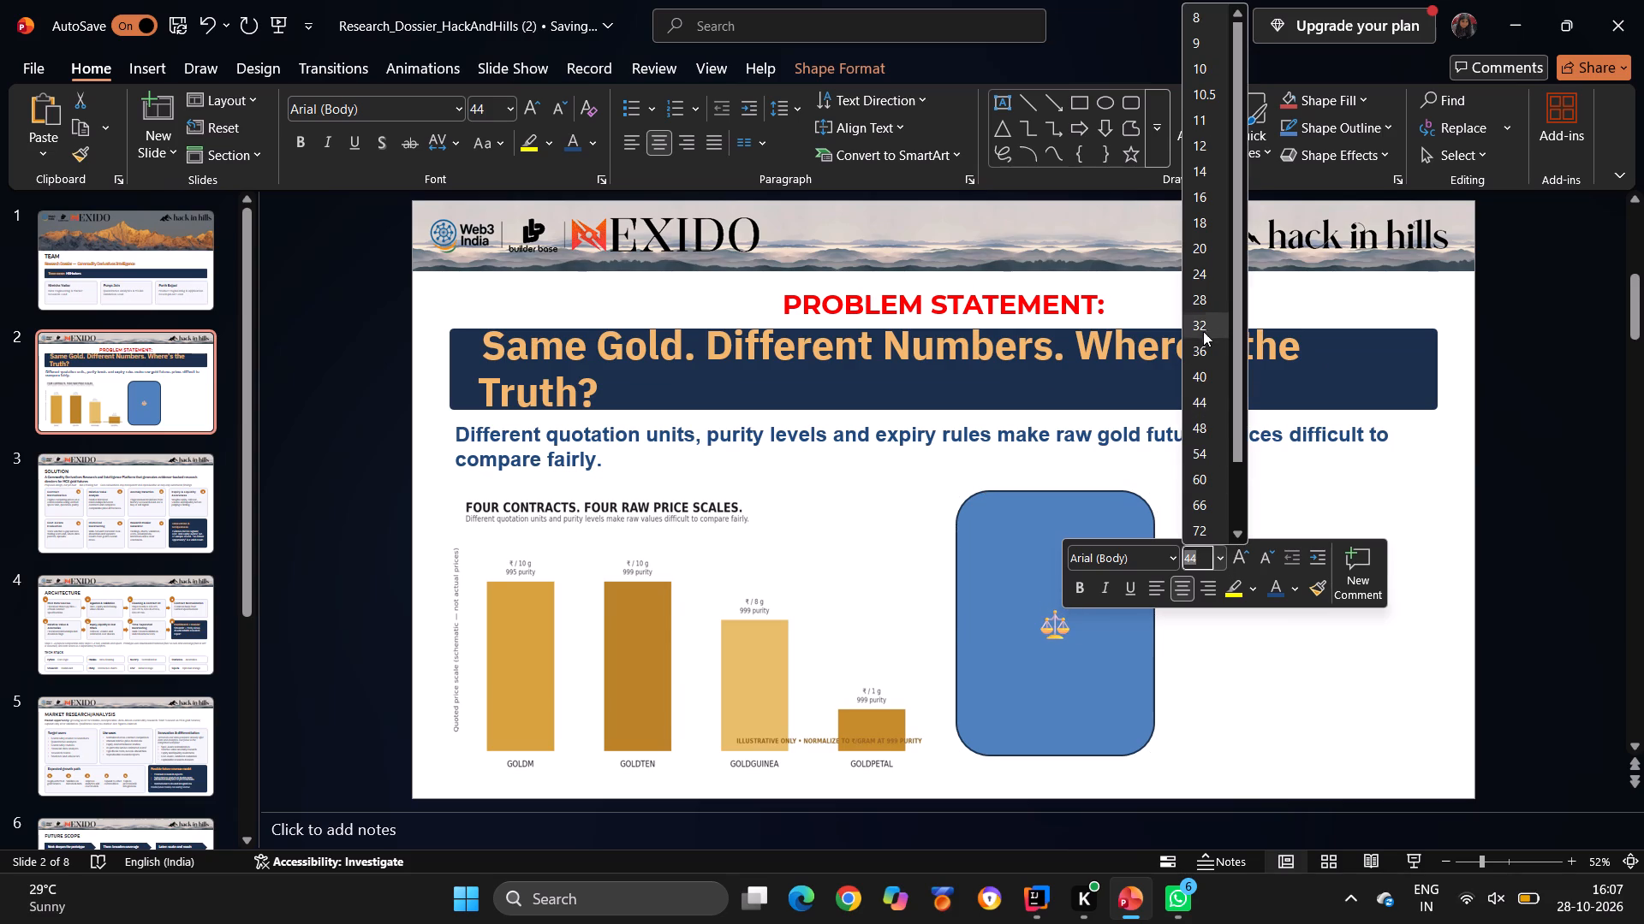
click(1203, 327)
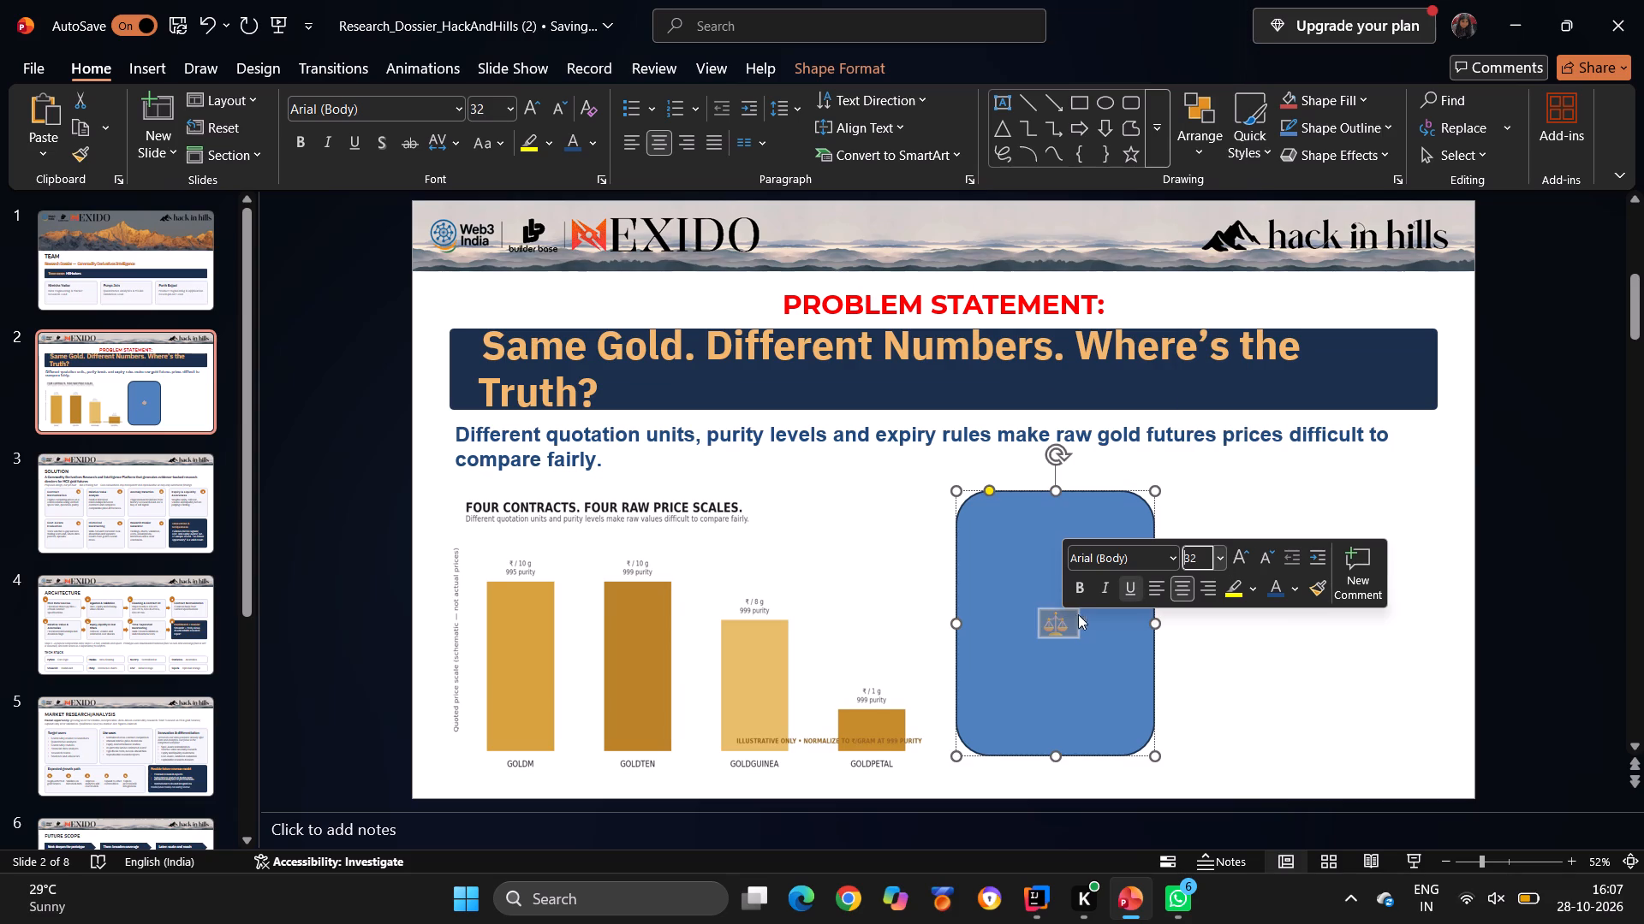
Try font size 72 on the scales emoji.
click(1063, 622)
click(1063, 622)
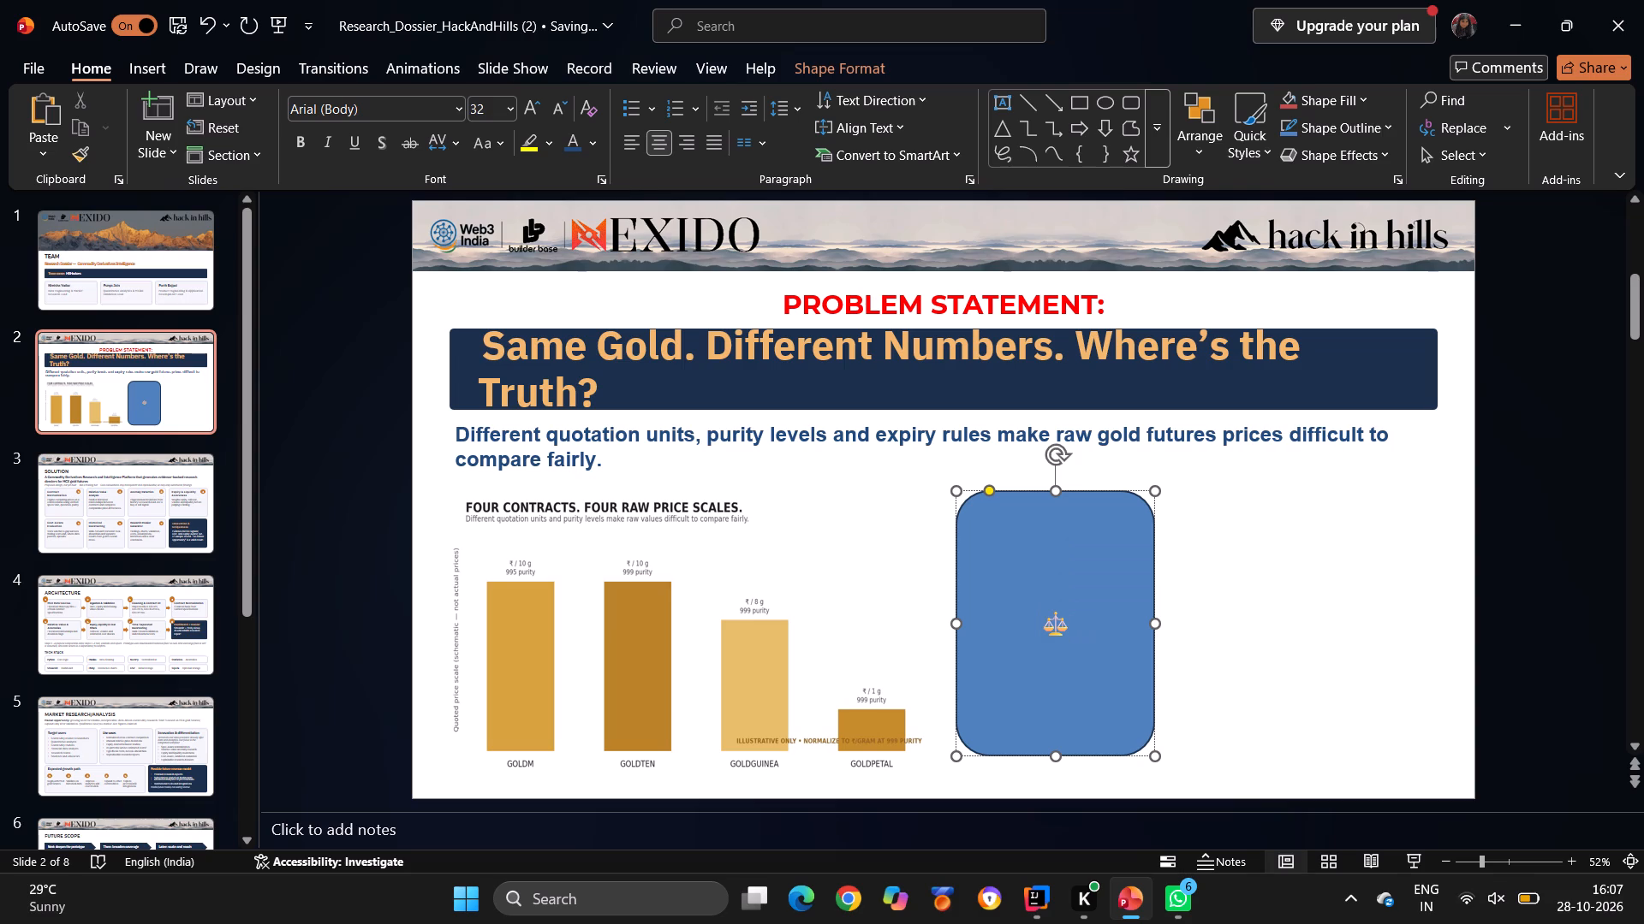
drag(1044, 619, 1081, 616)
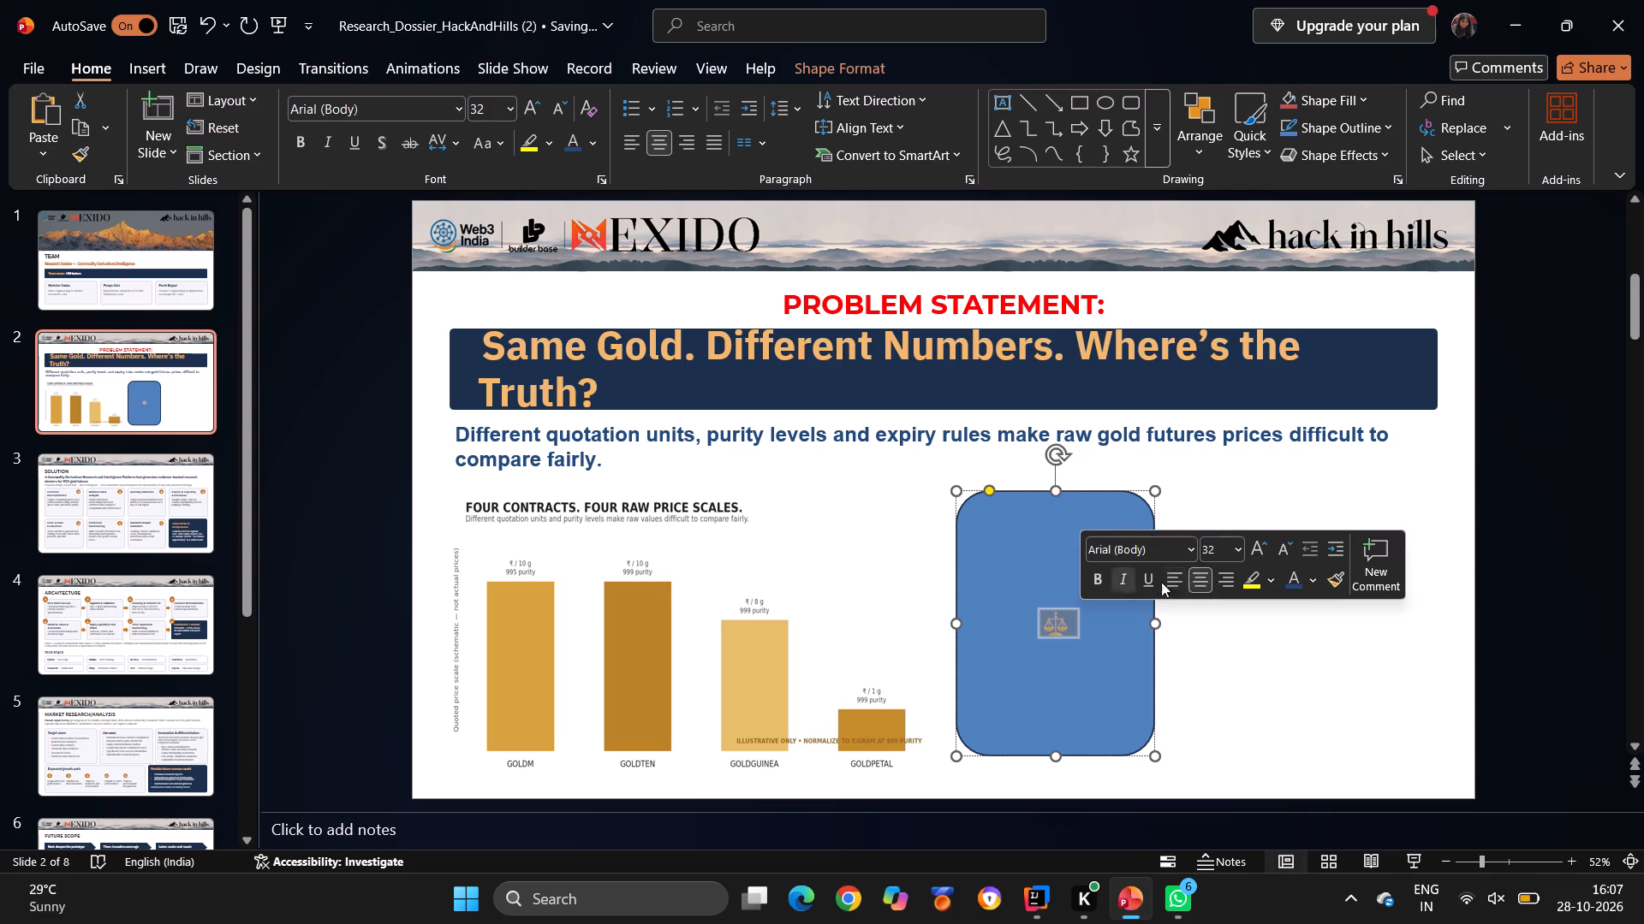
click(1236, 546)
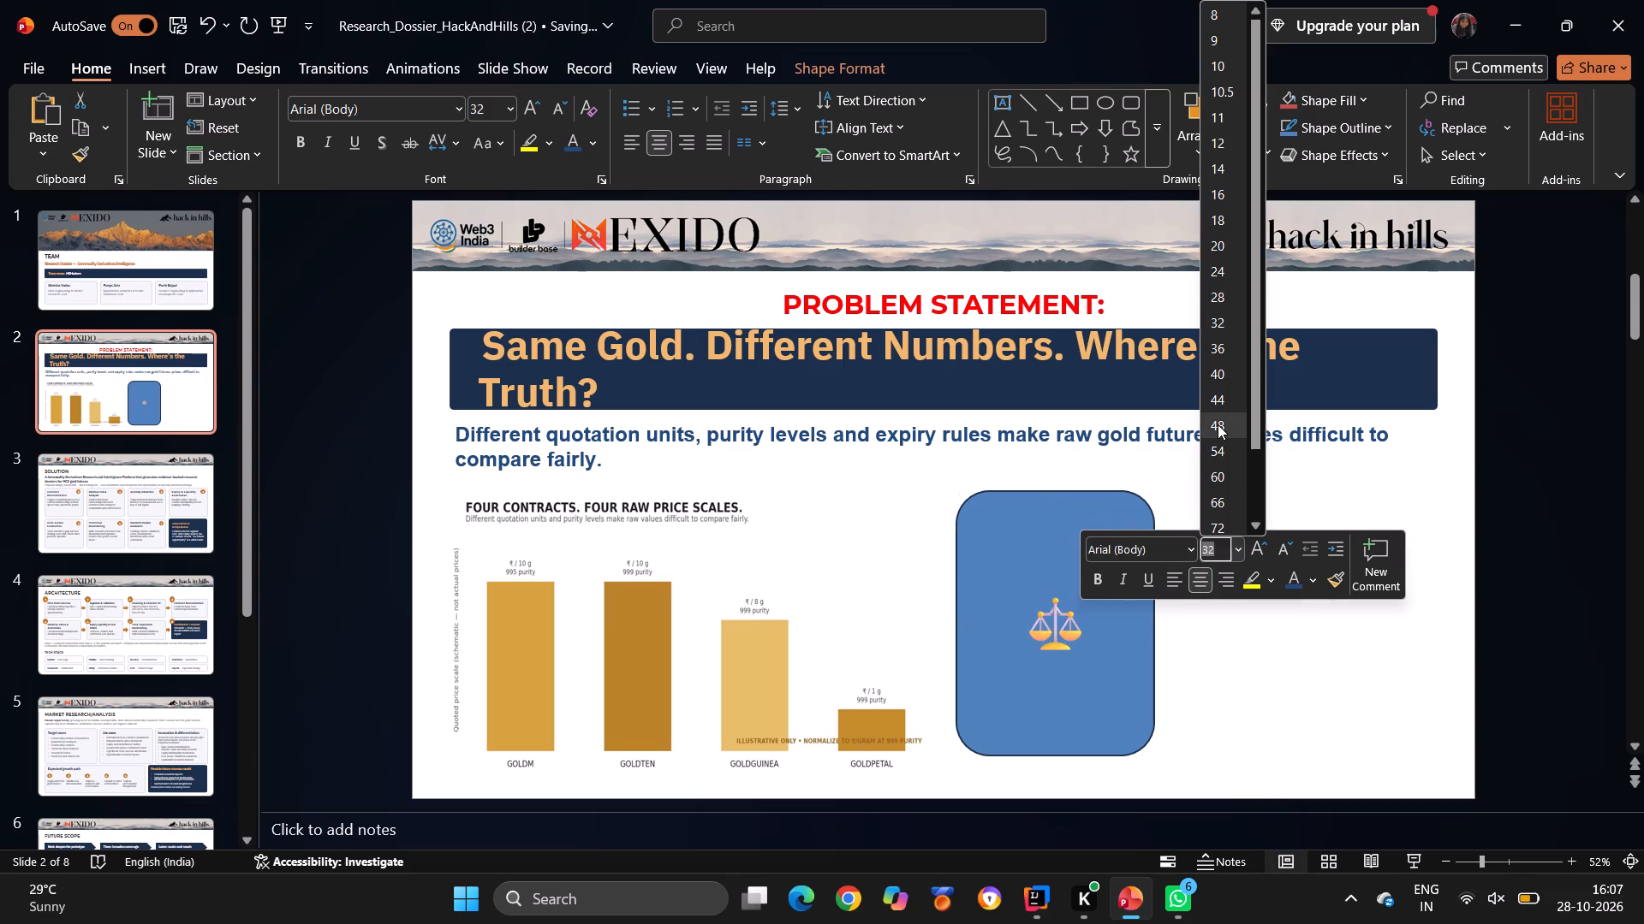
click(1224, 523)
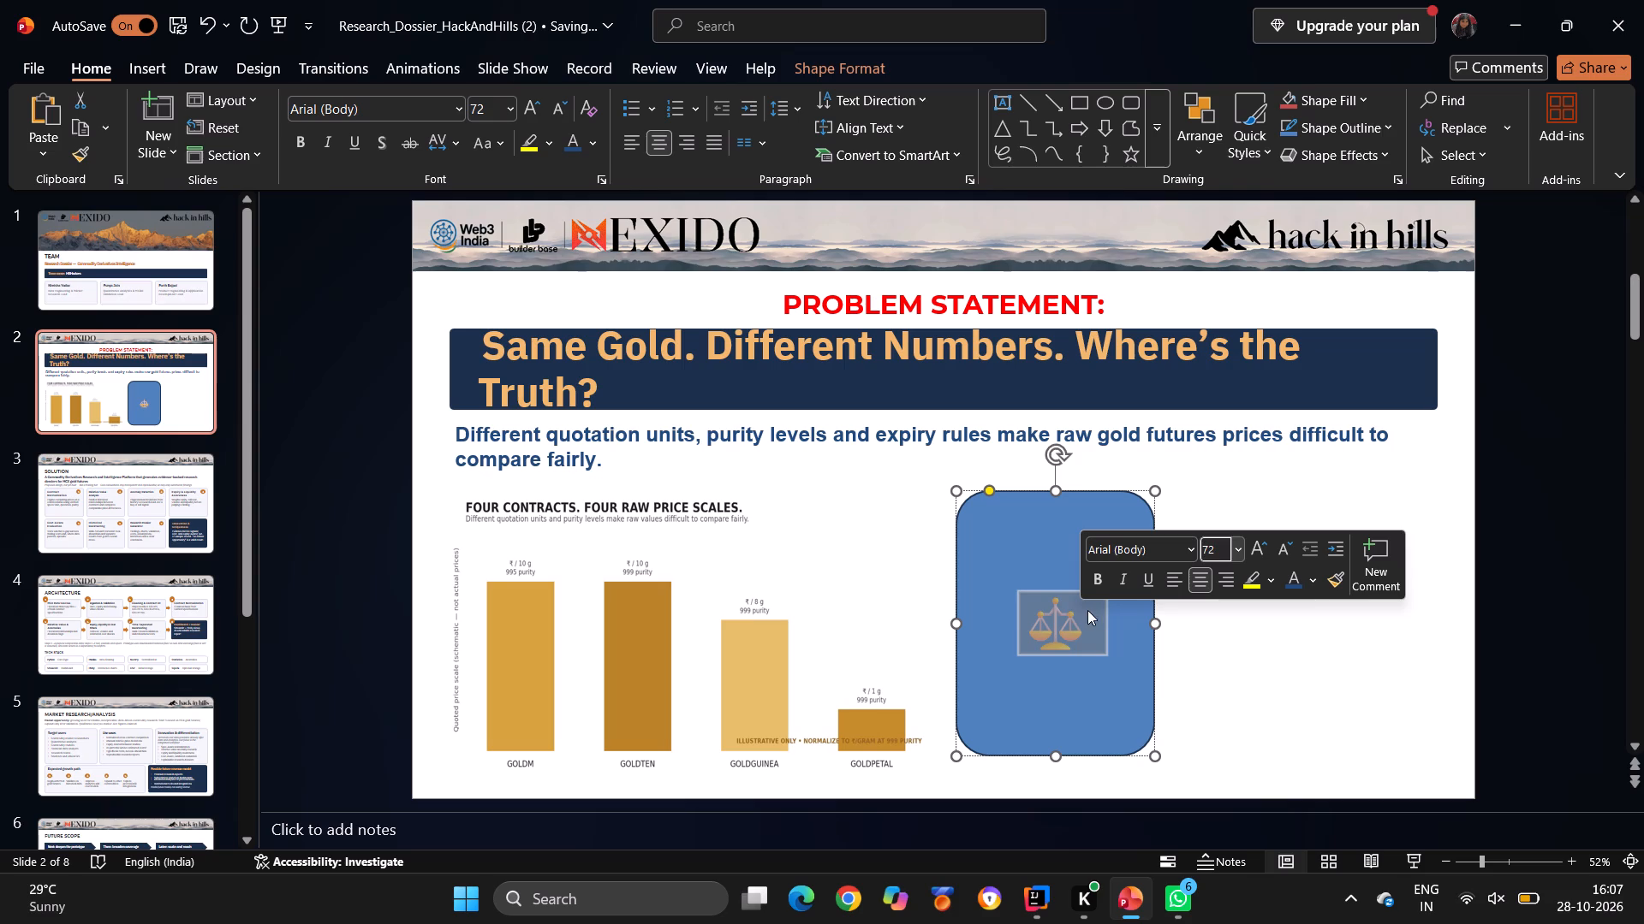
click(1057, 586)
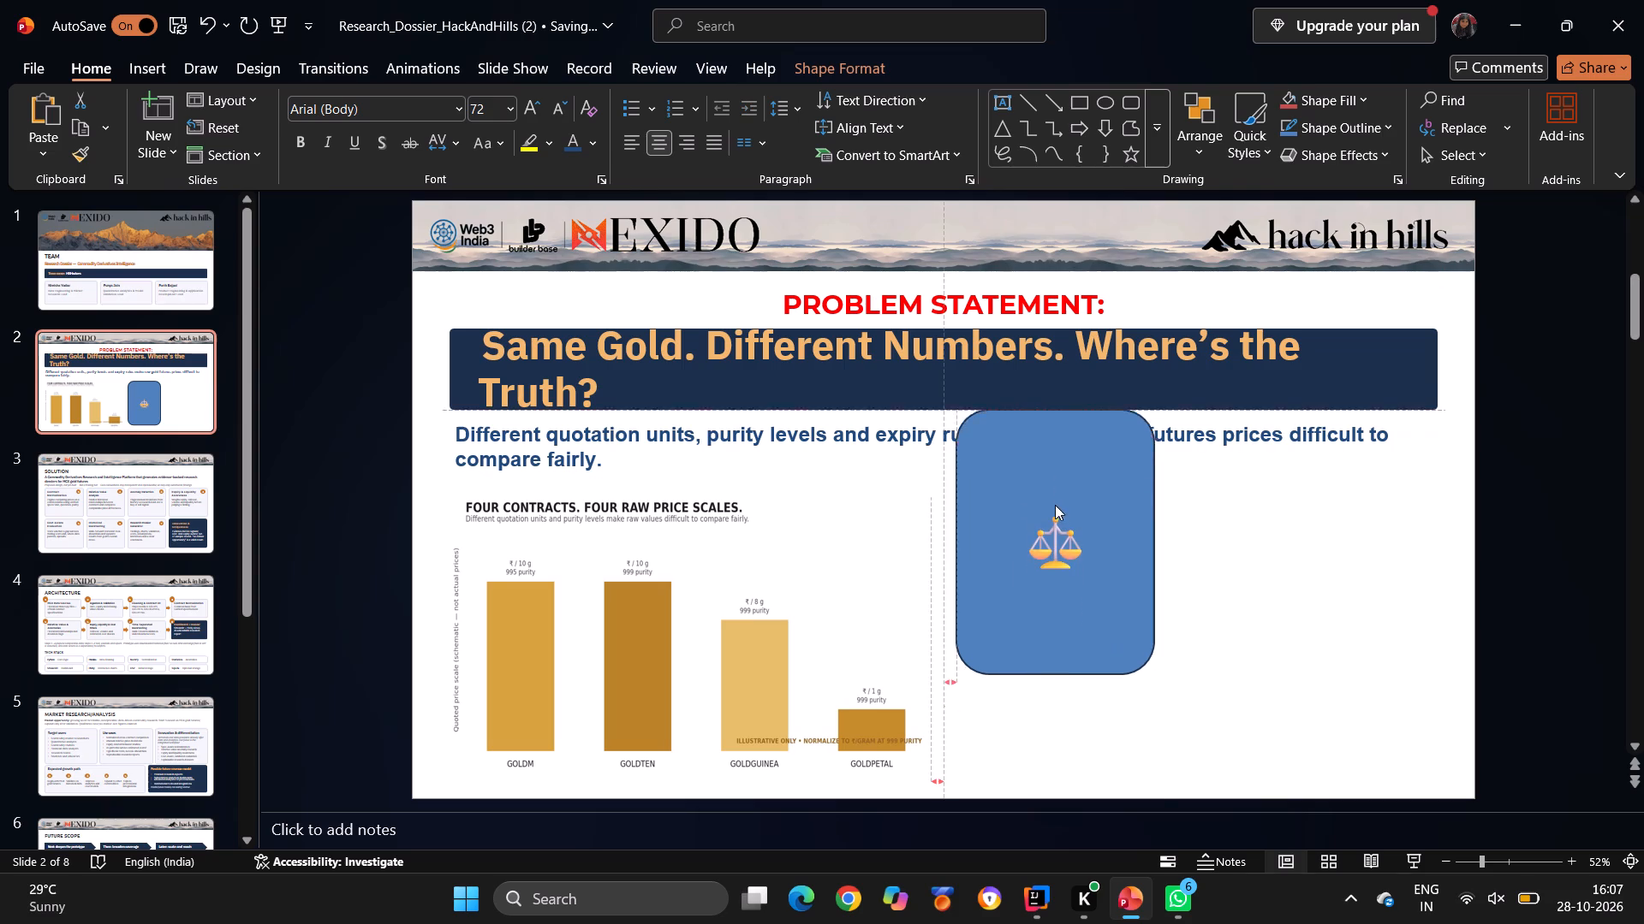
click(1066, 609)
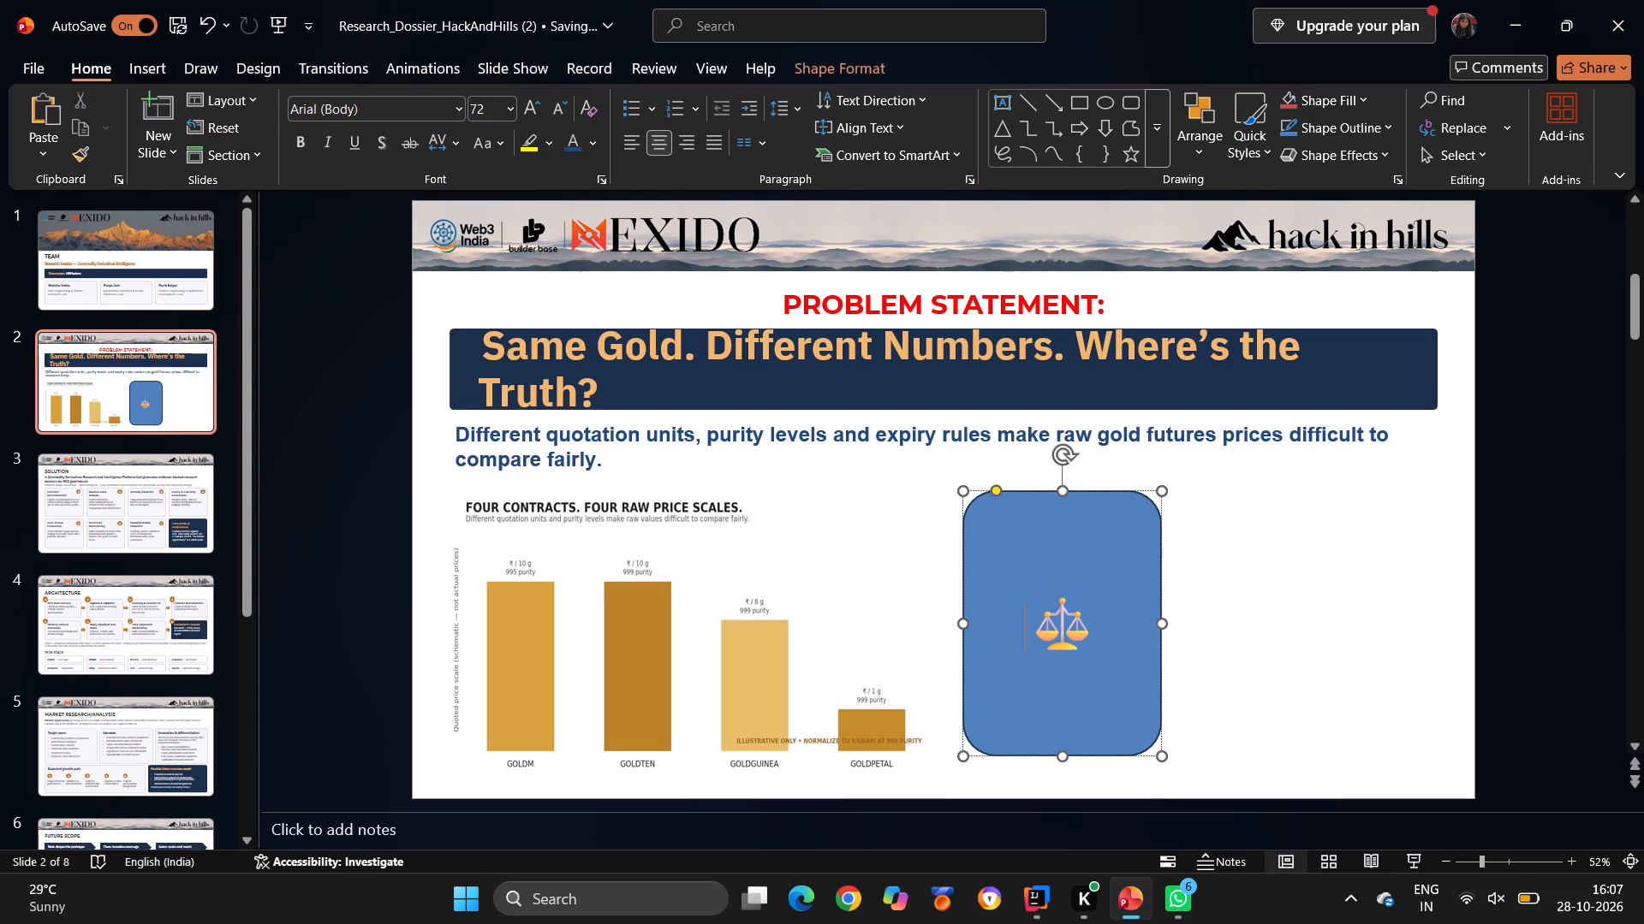
Set the scales emoji's font size to 60.
drag(1026, 625, 1093, 620)
click(1247, 555)
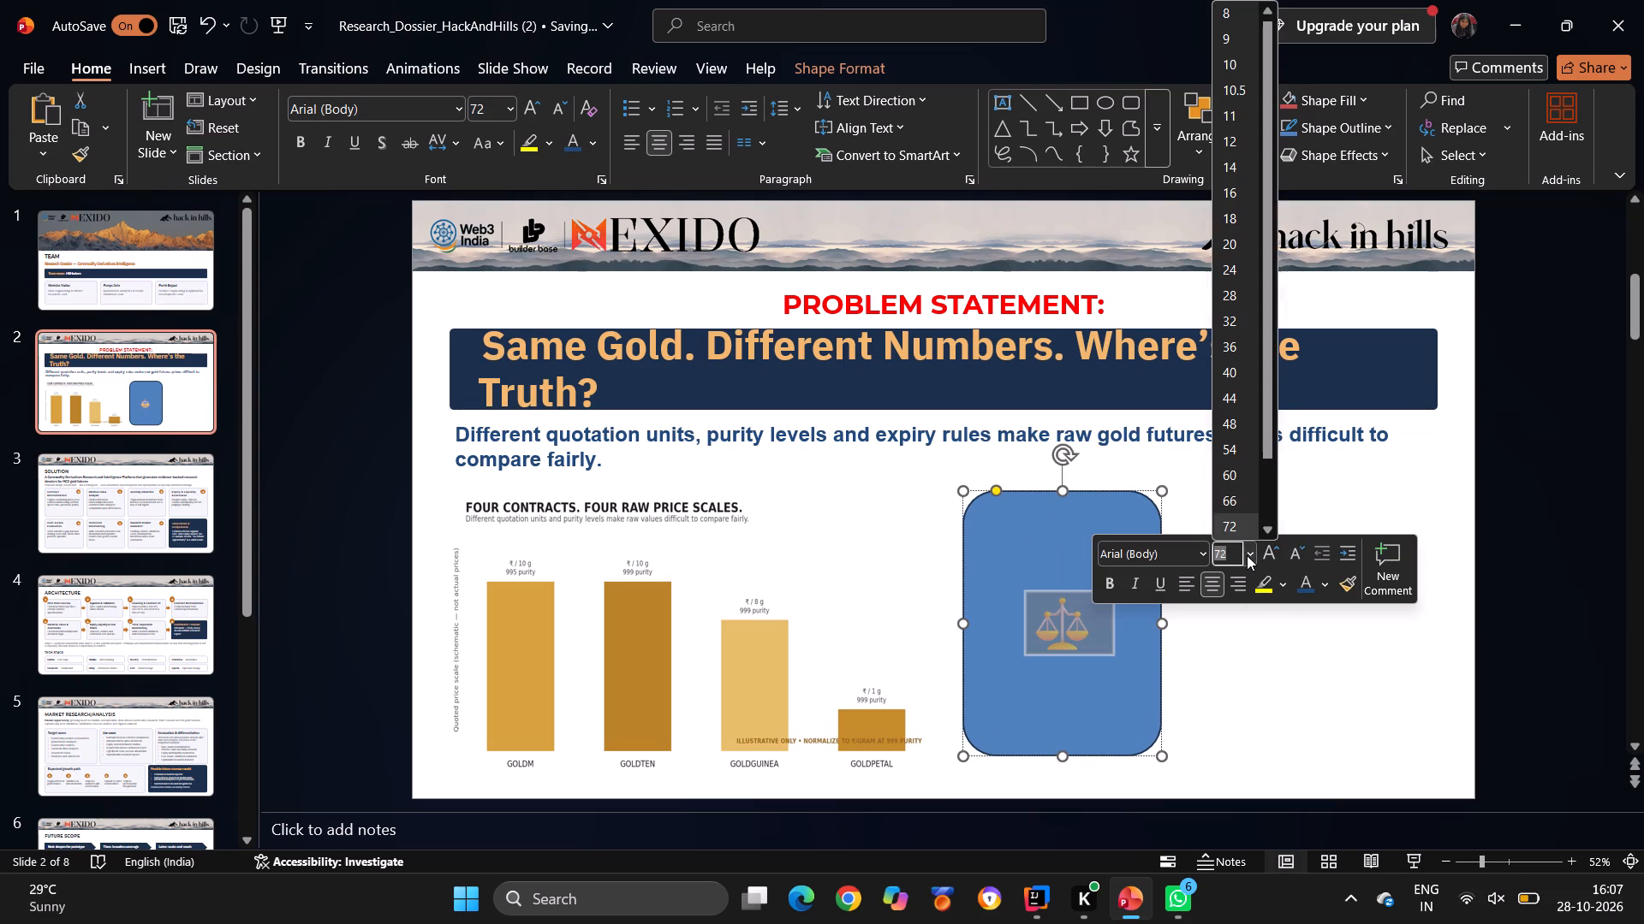
click(1228, 469)
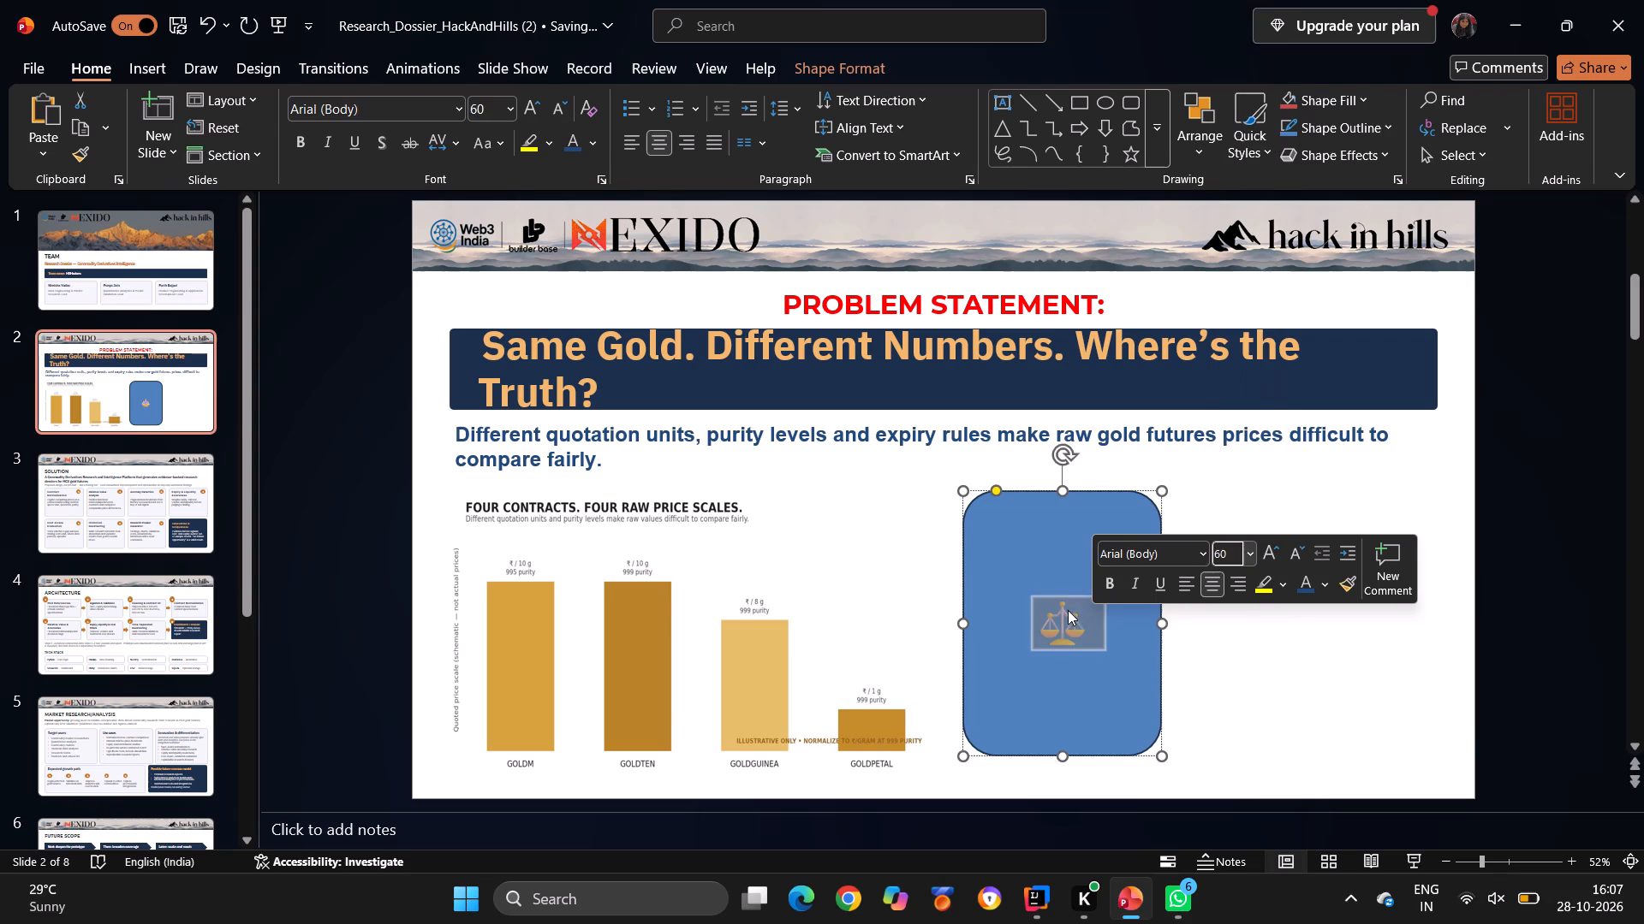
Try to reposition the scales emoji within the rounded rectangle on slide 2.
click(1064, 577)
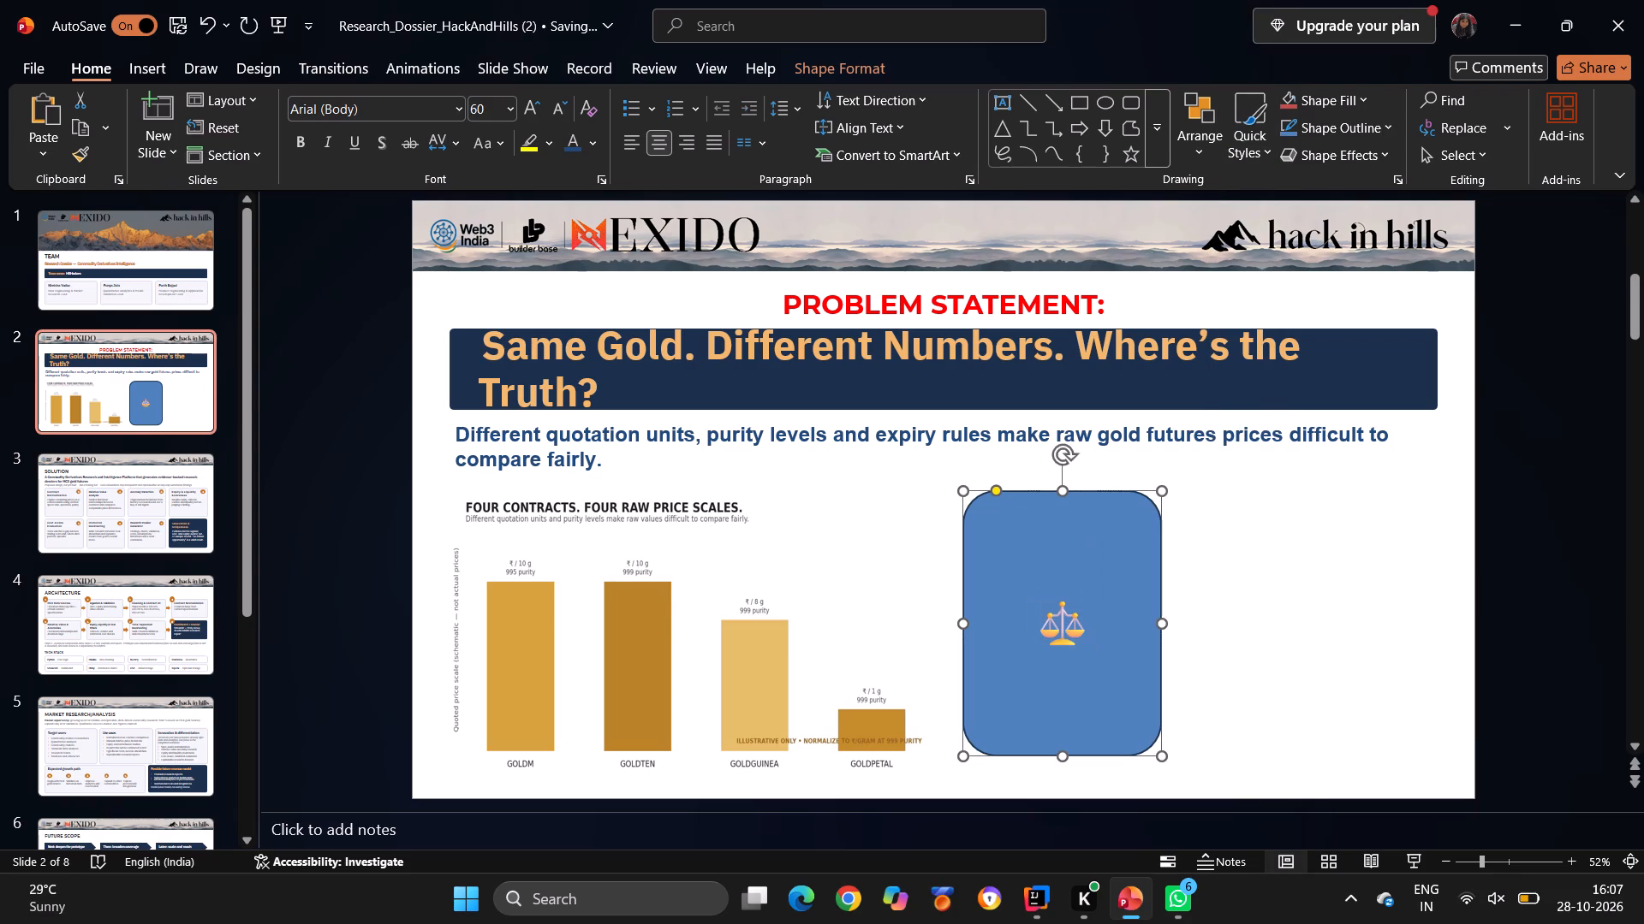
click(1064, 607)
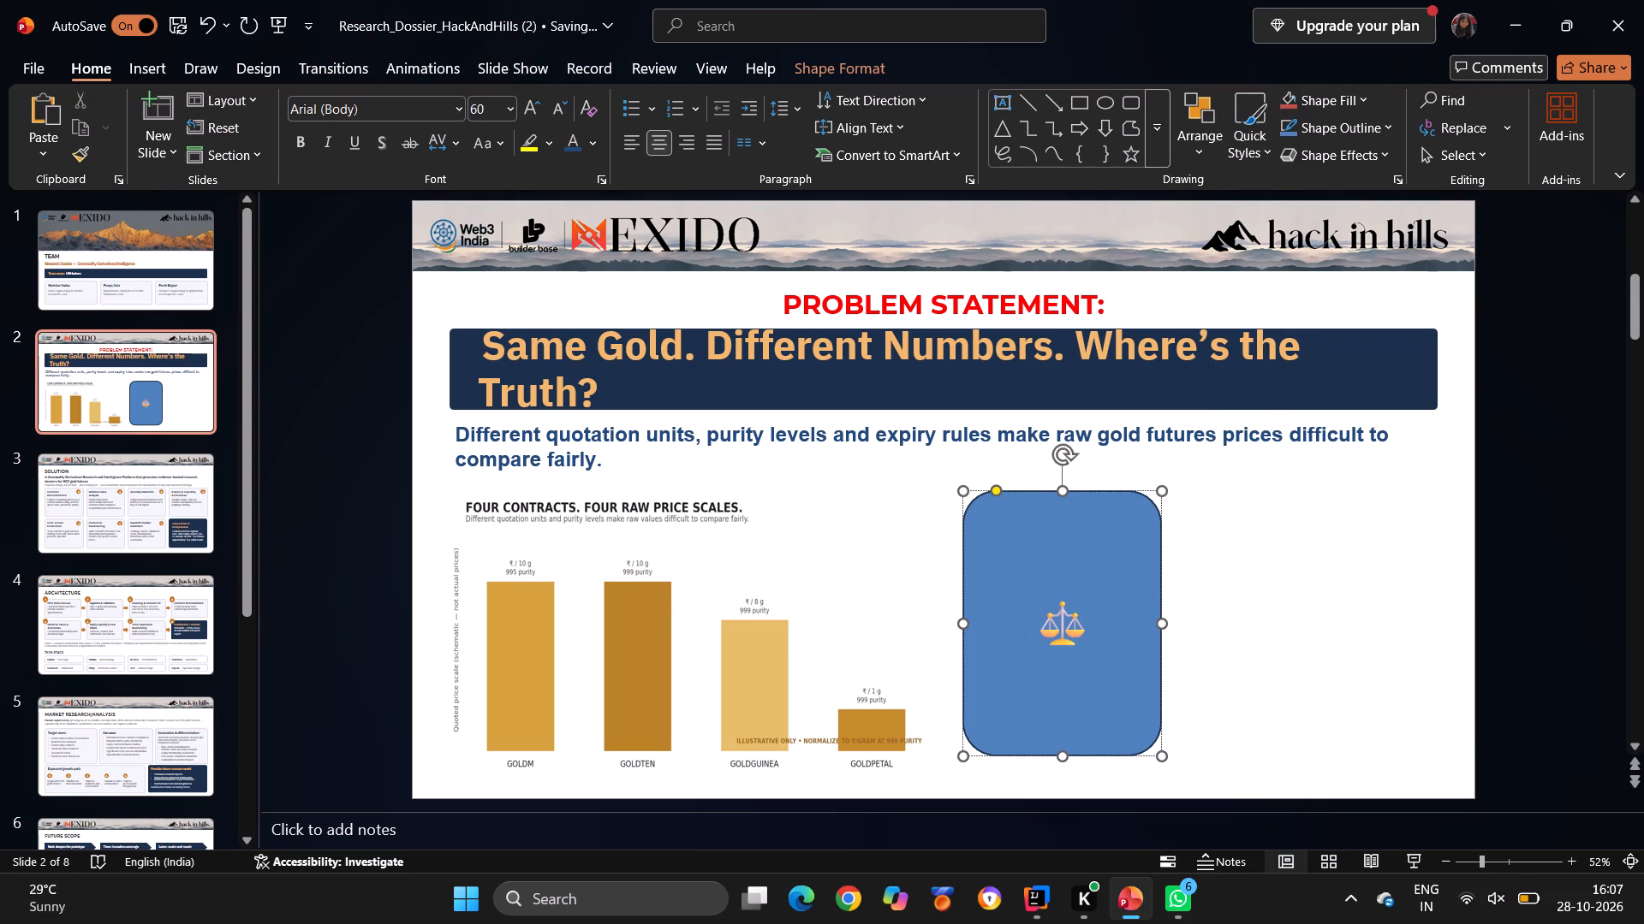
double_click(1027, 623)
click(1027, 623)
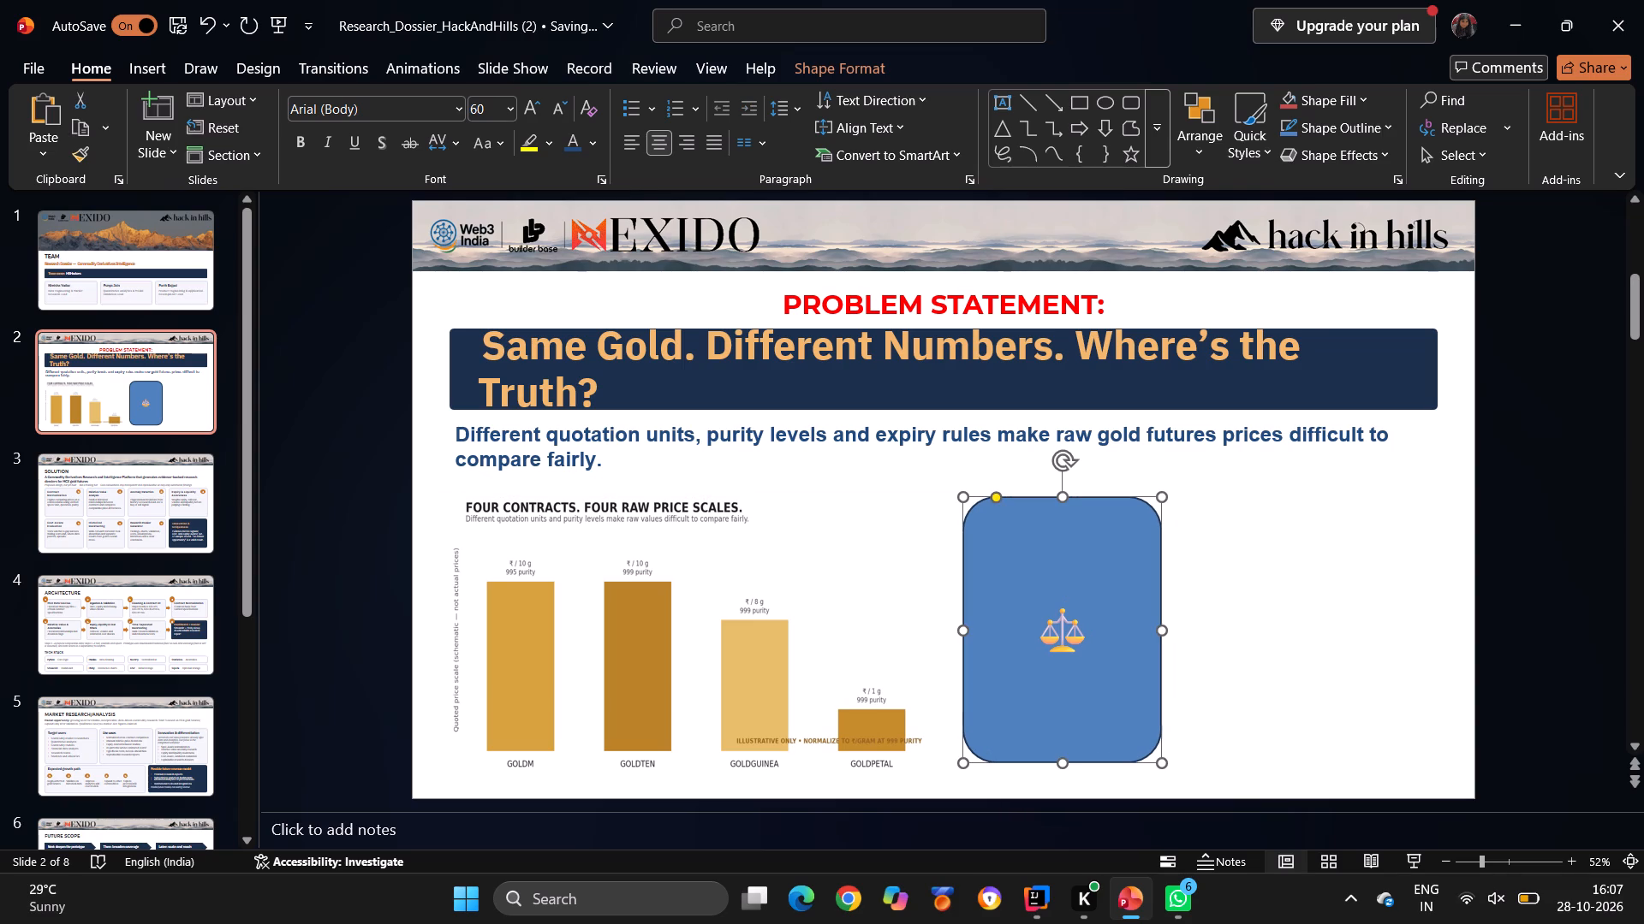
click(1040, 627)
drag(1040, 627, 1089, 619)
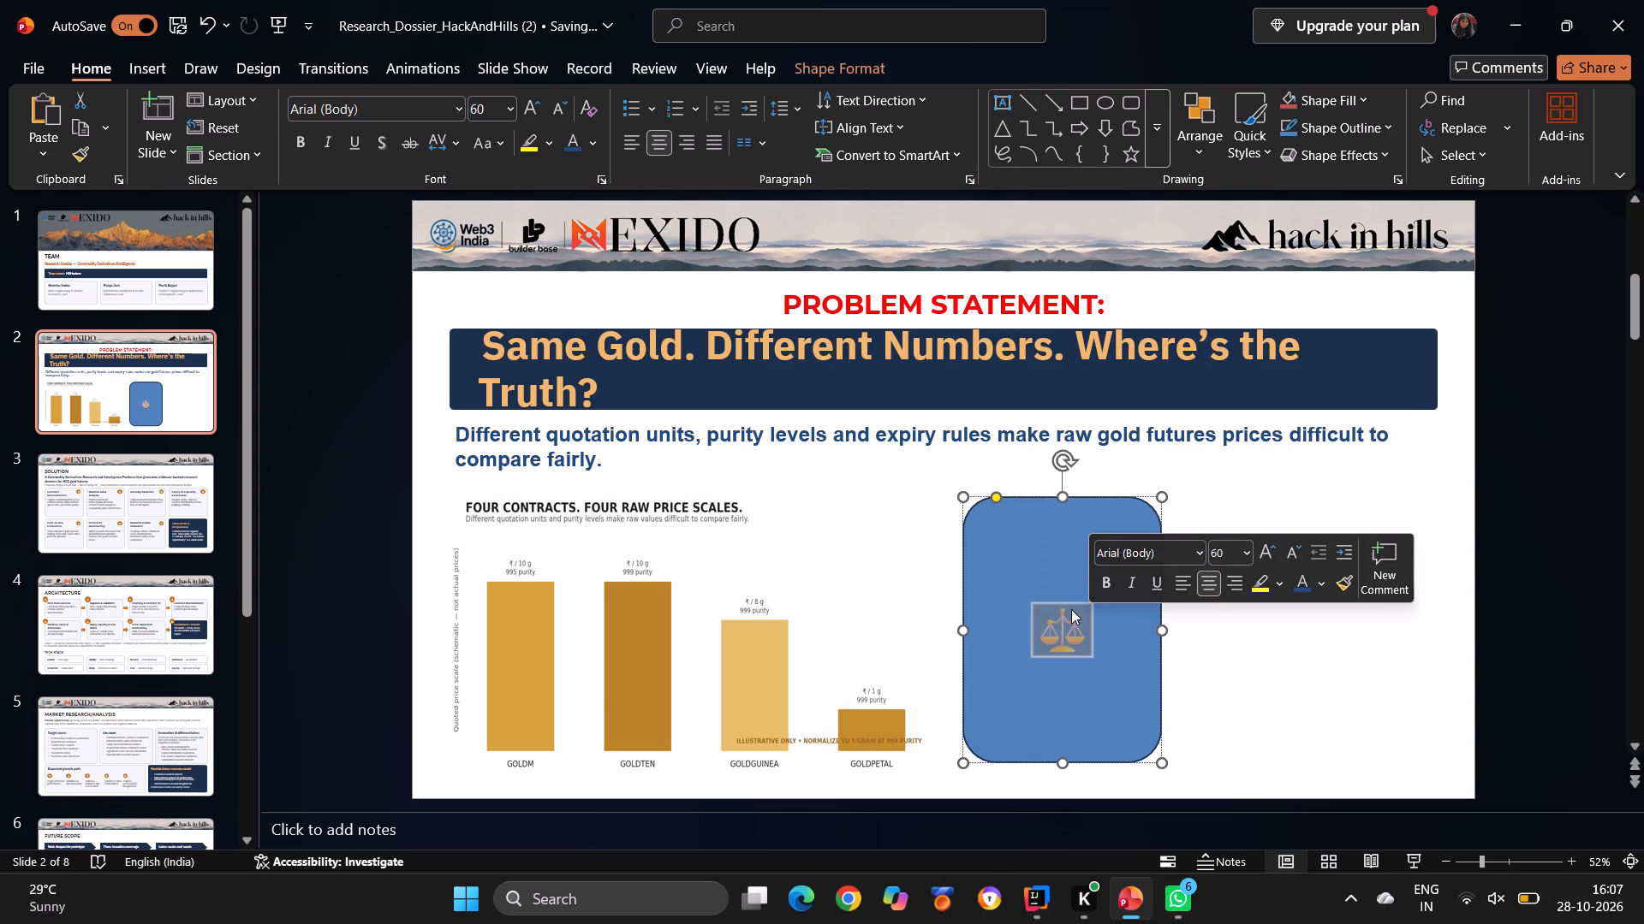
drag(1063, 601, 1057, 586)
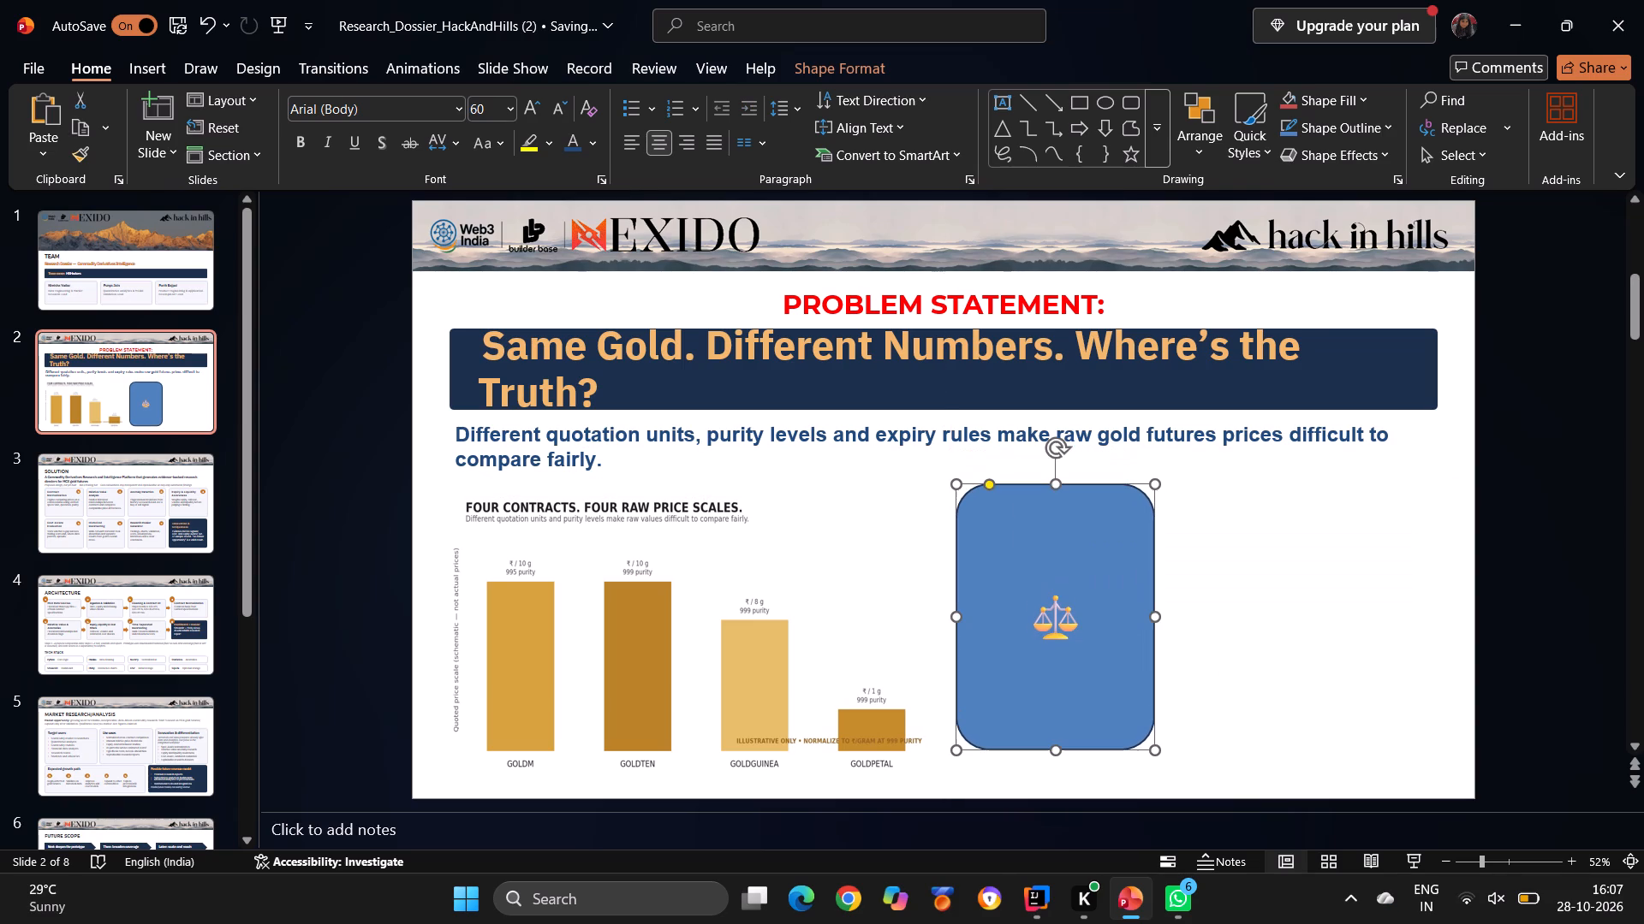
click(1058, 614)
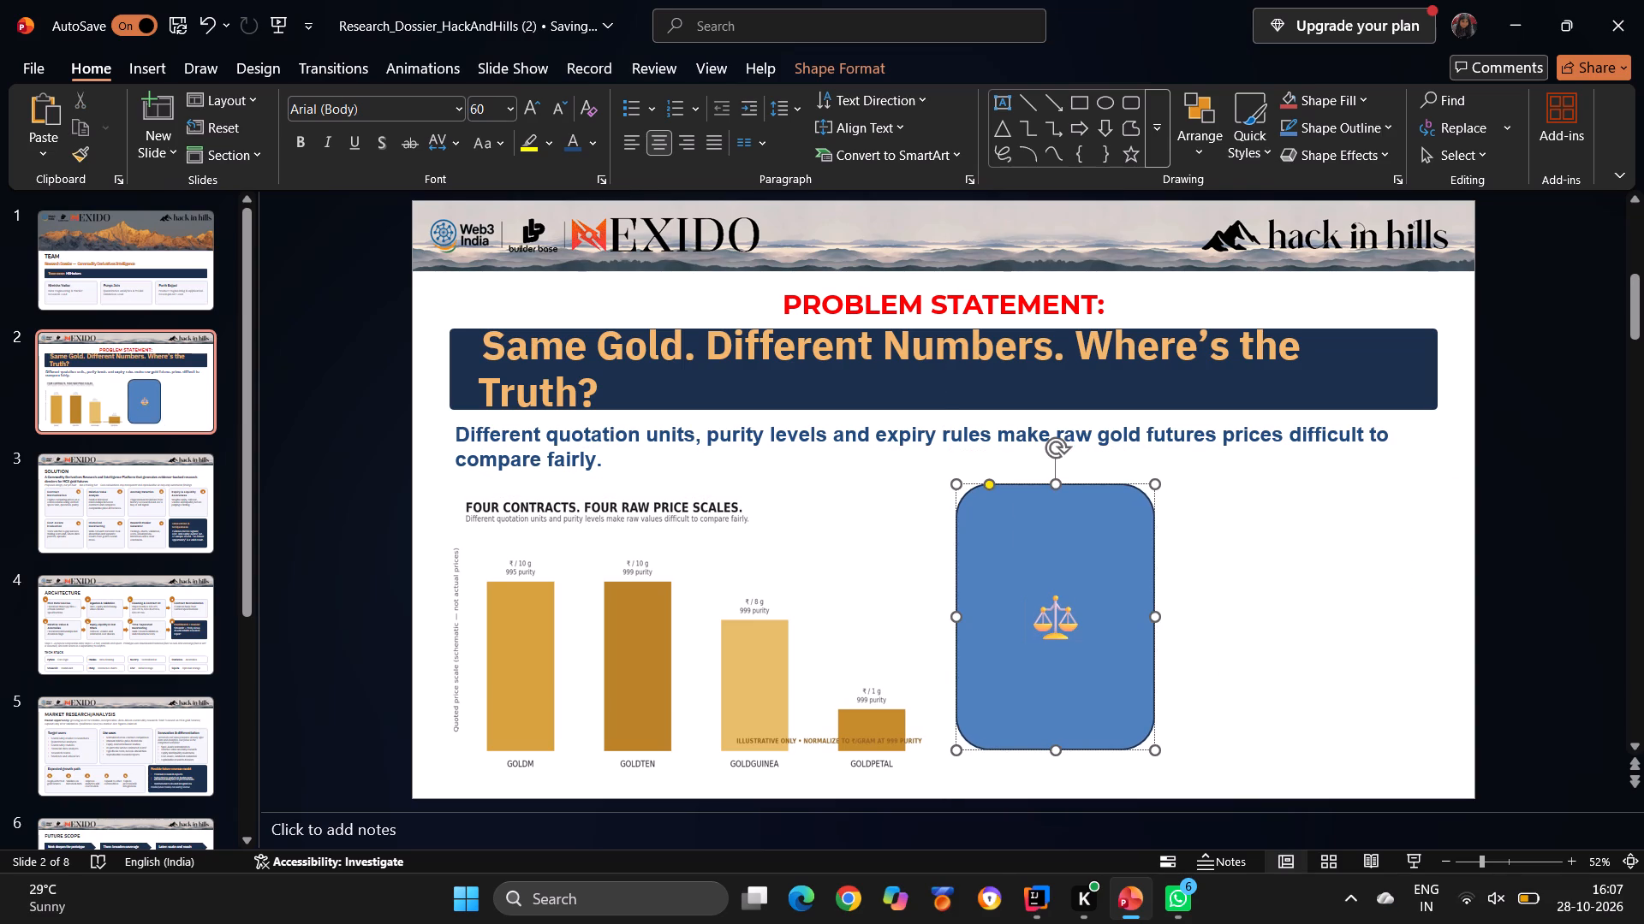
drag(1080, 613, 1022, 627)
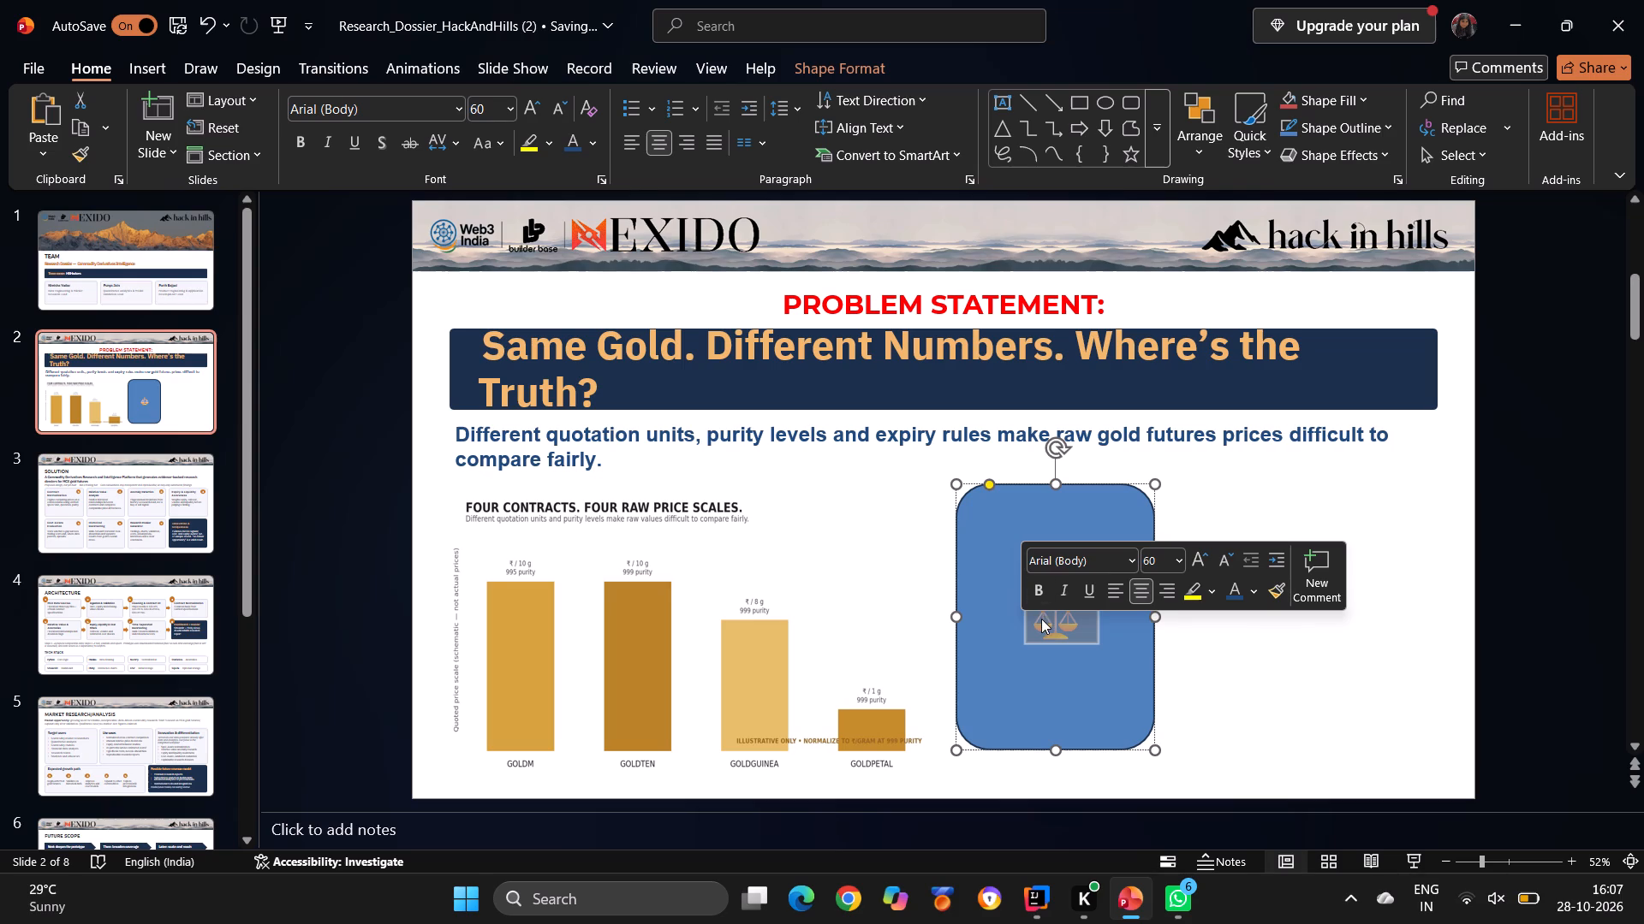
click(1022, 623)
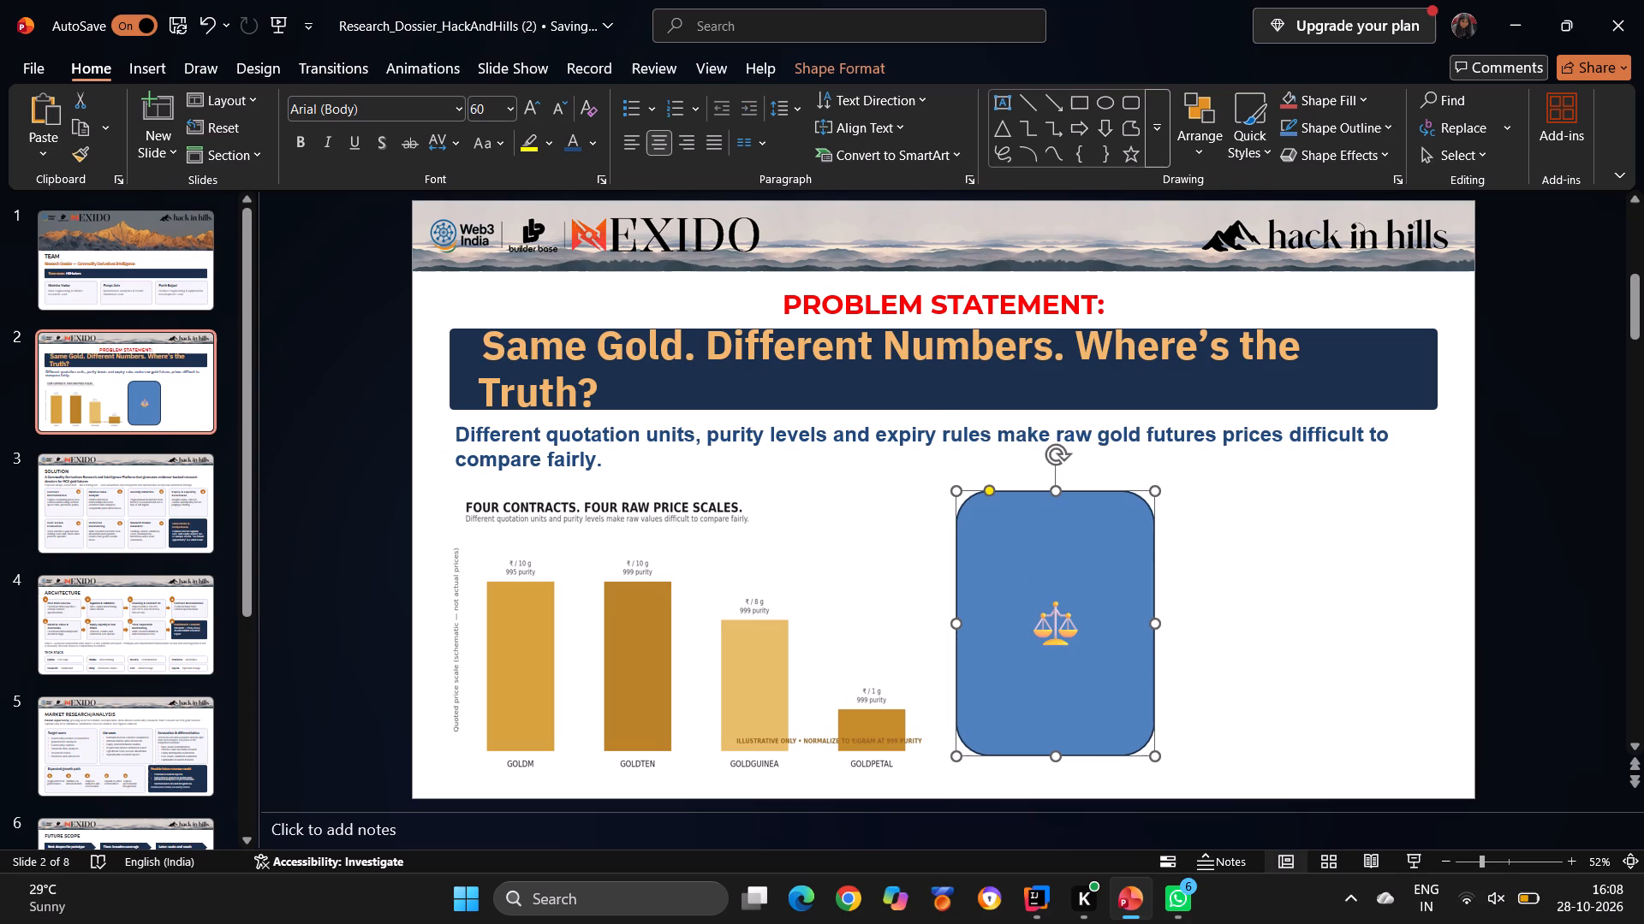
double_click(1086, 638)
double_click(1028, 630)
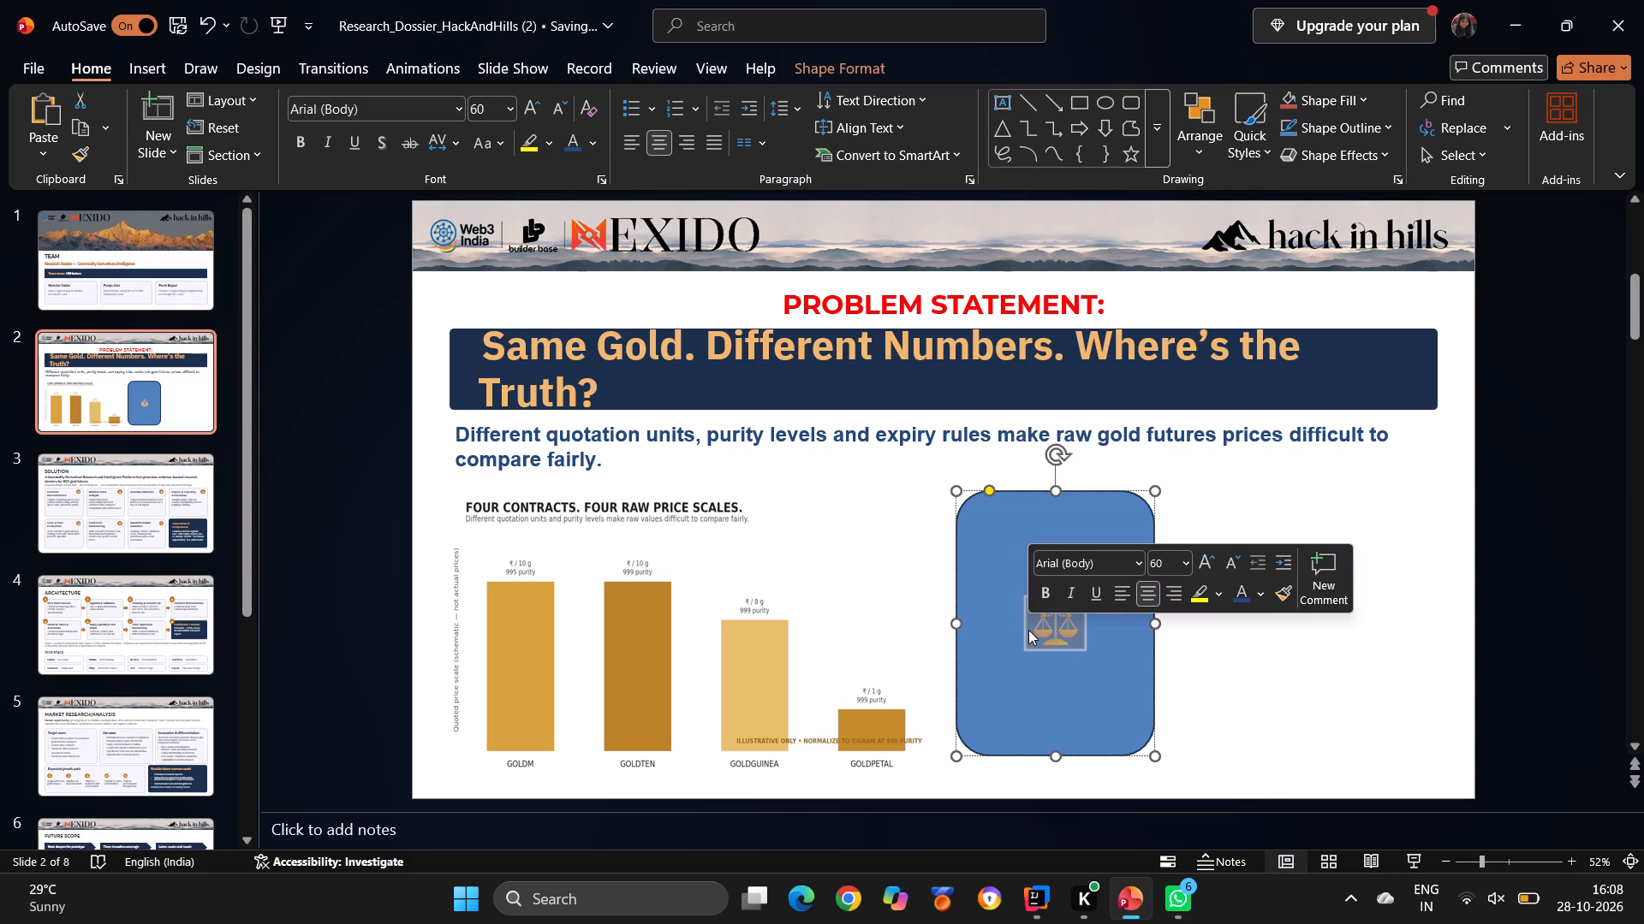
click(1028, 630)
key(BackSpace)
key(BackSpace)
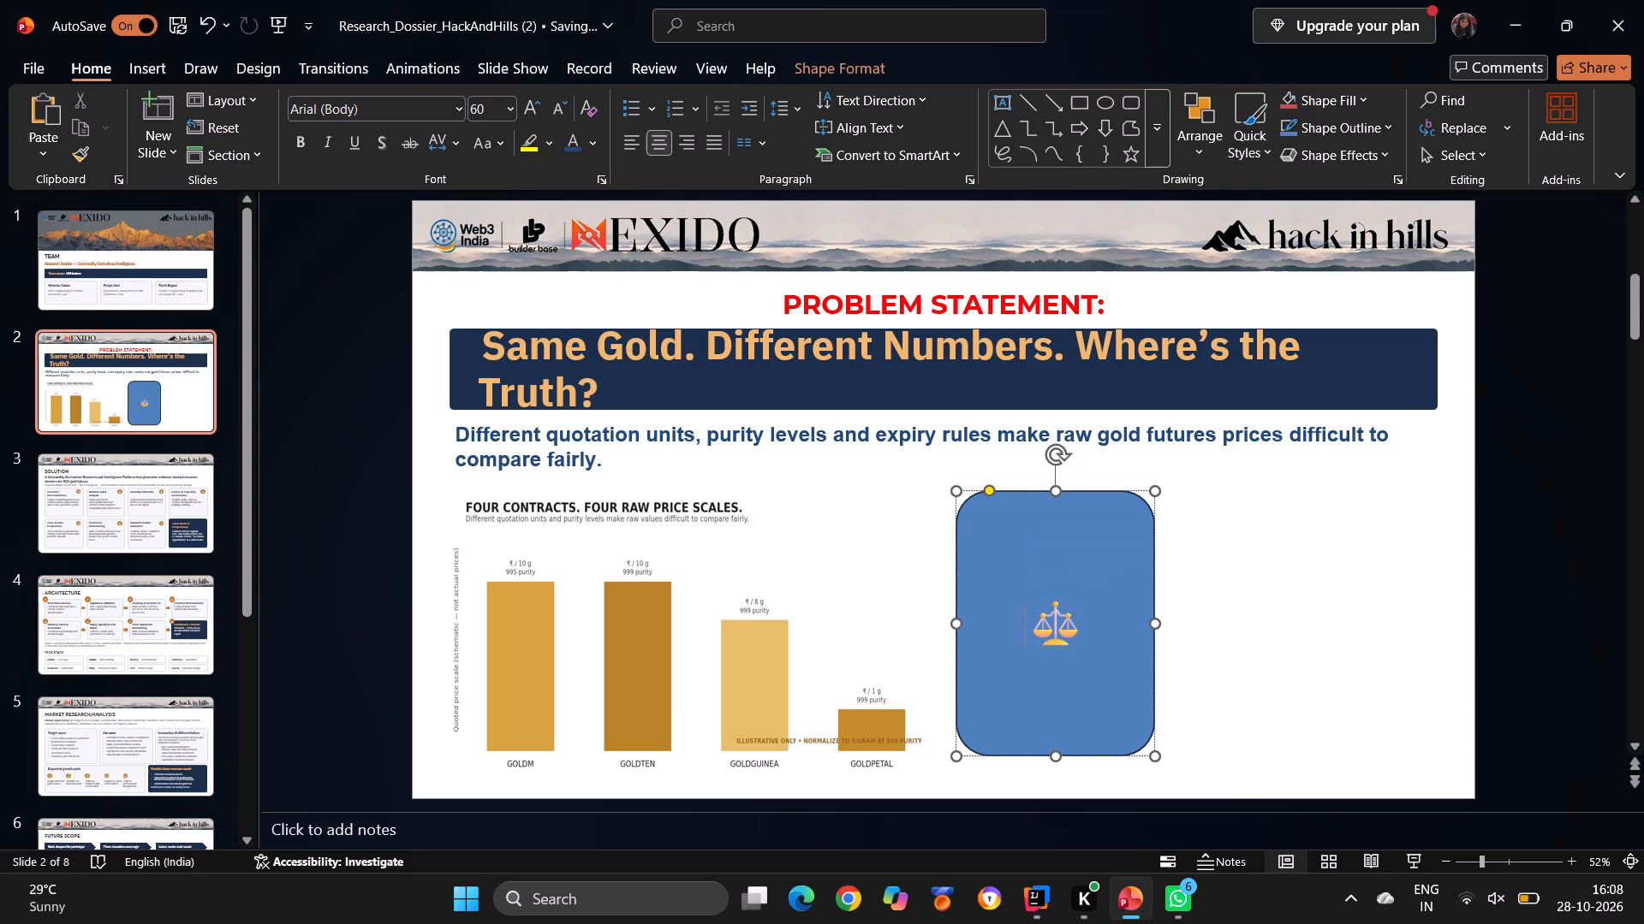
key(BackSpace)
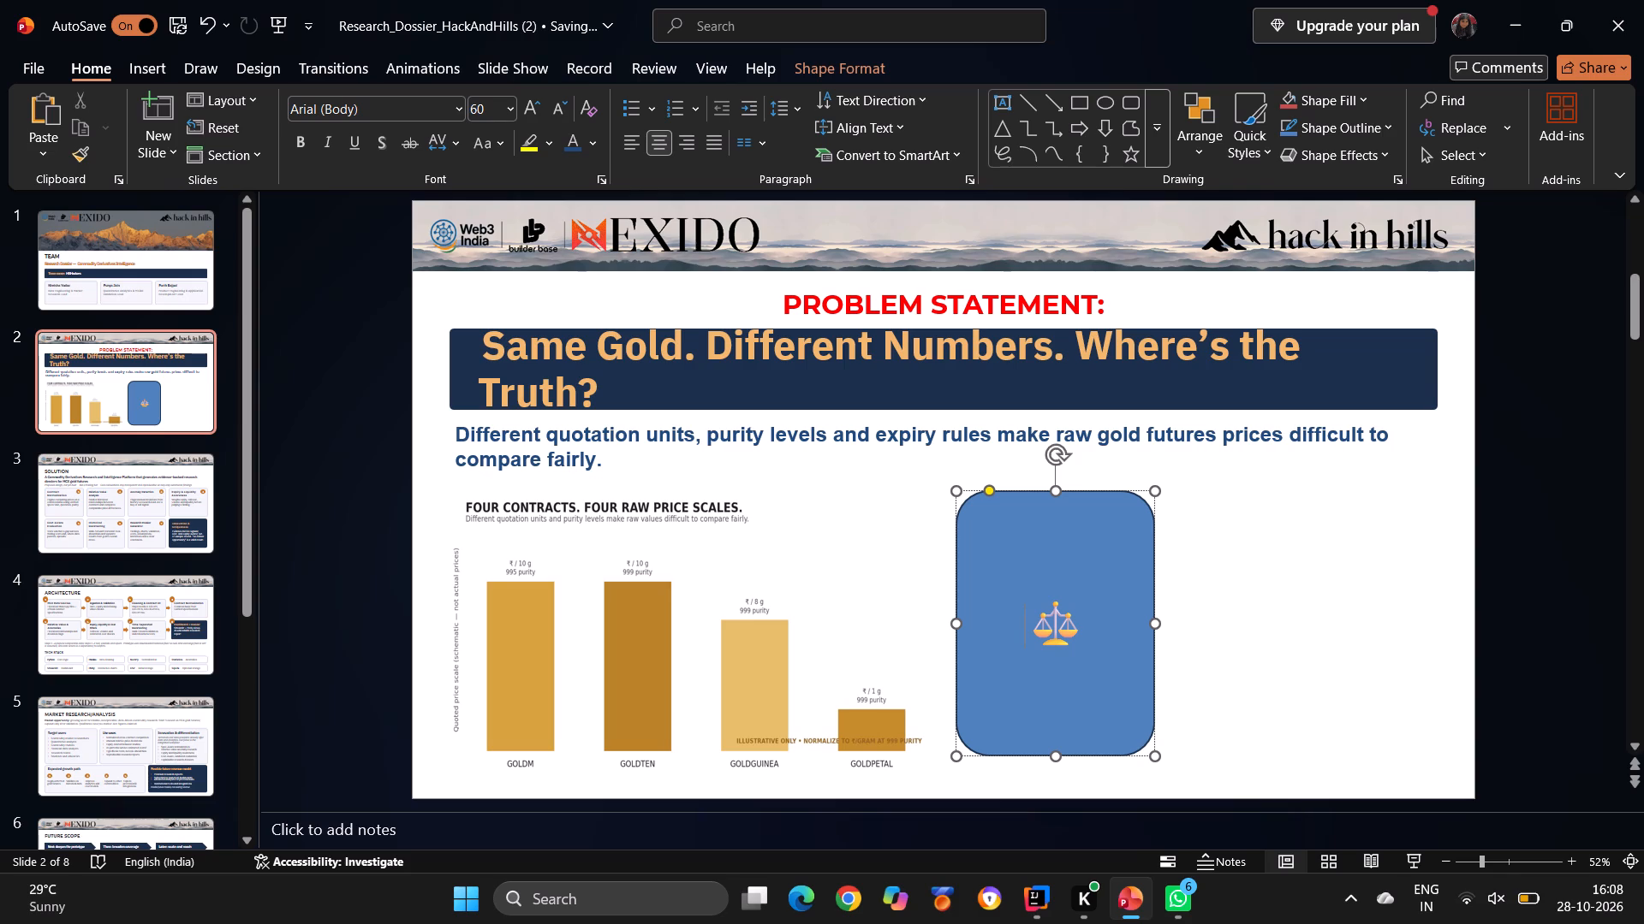
Set the font size of the headline "Same Gold. Different Numbers. Where's the Truth?" to 48.
drag(483, 346, 611, 405)
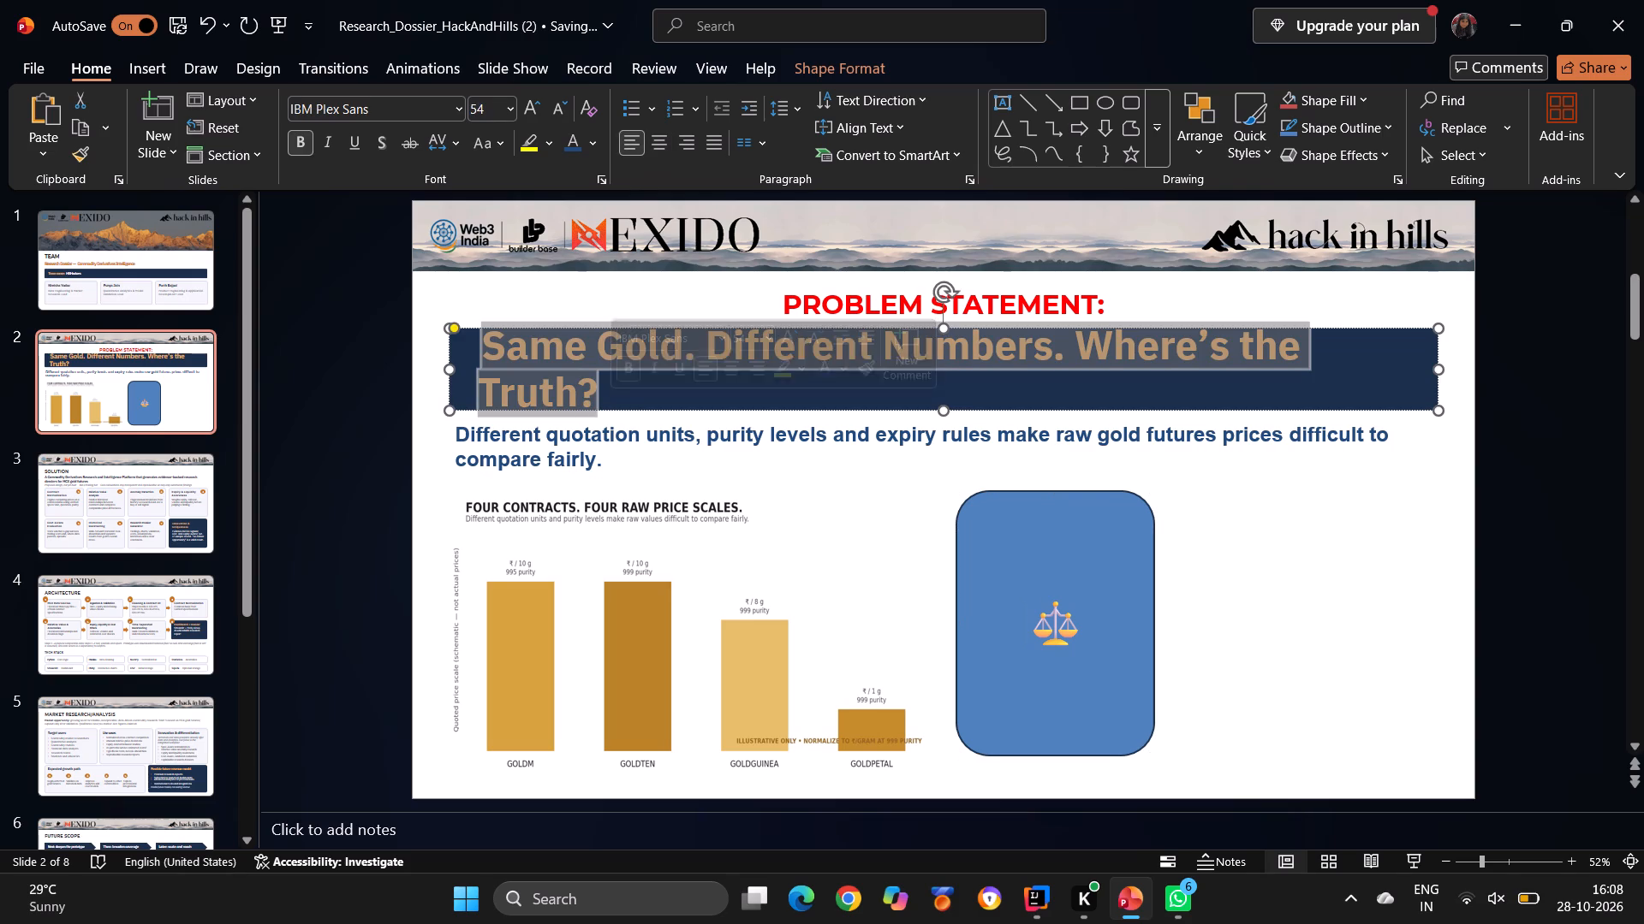
click(510, 113)
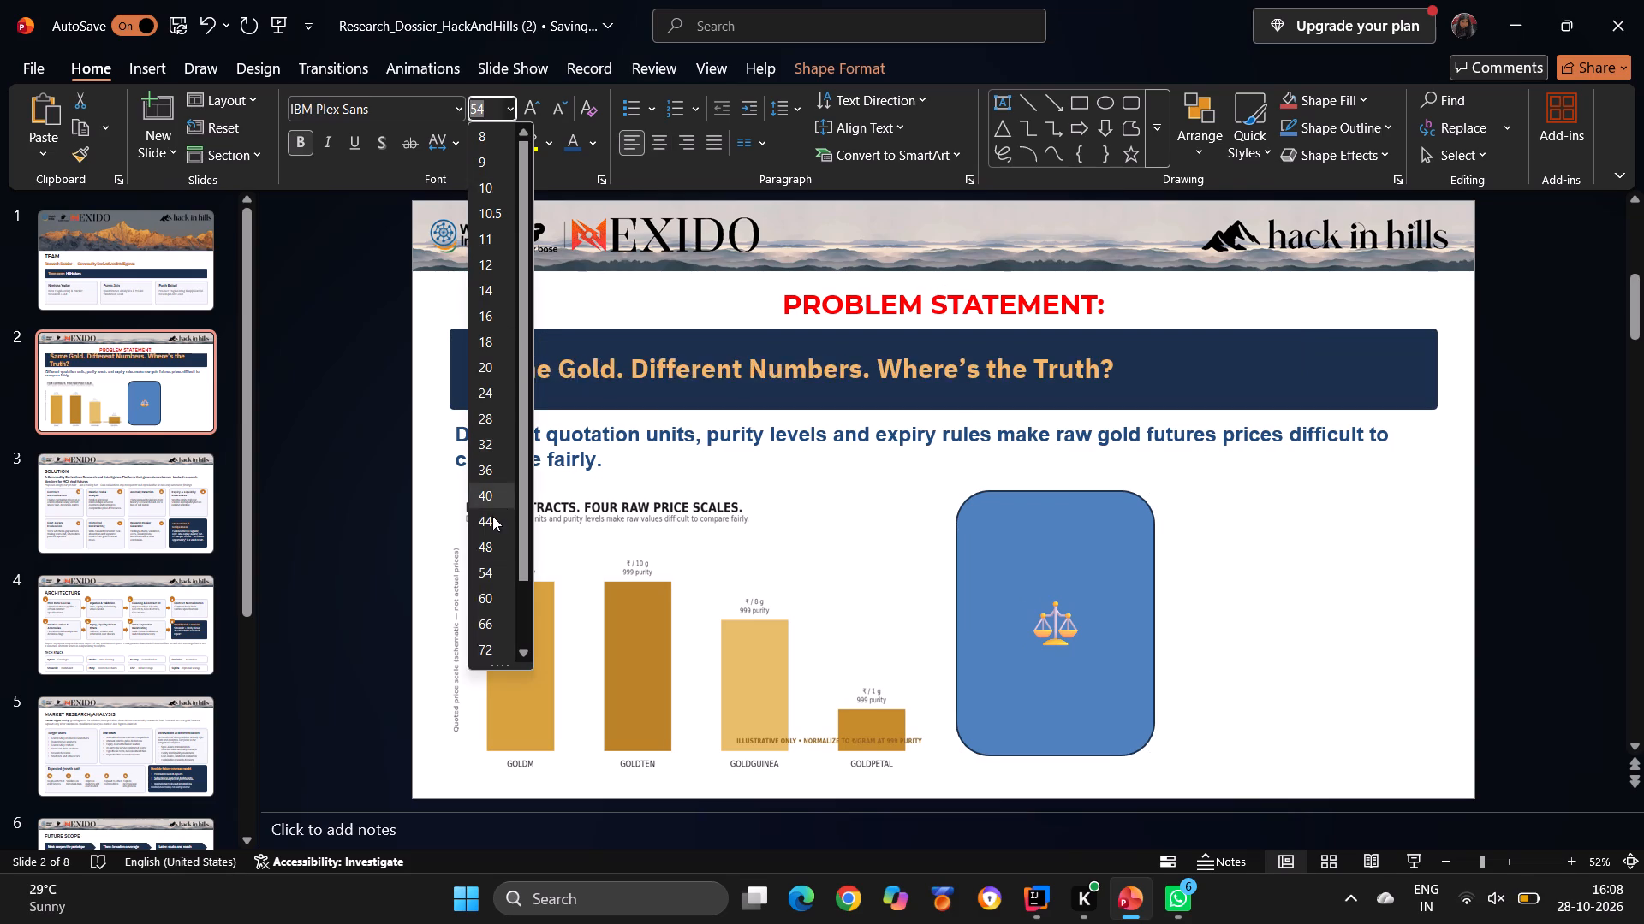
click(492, 549)
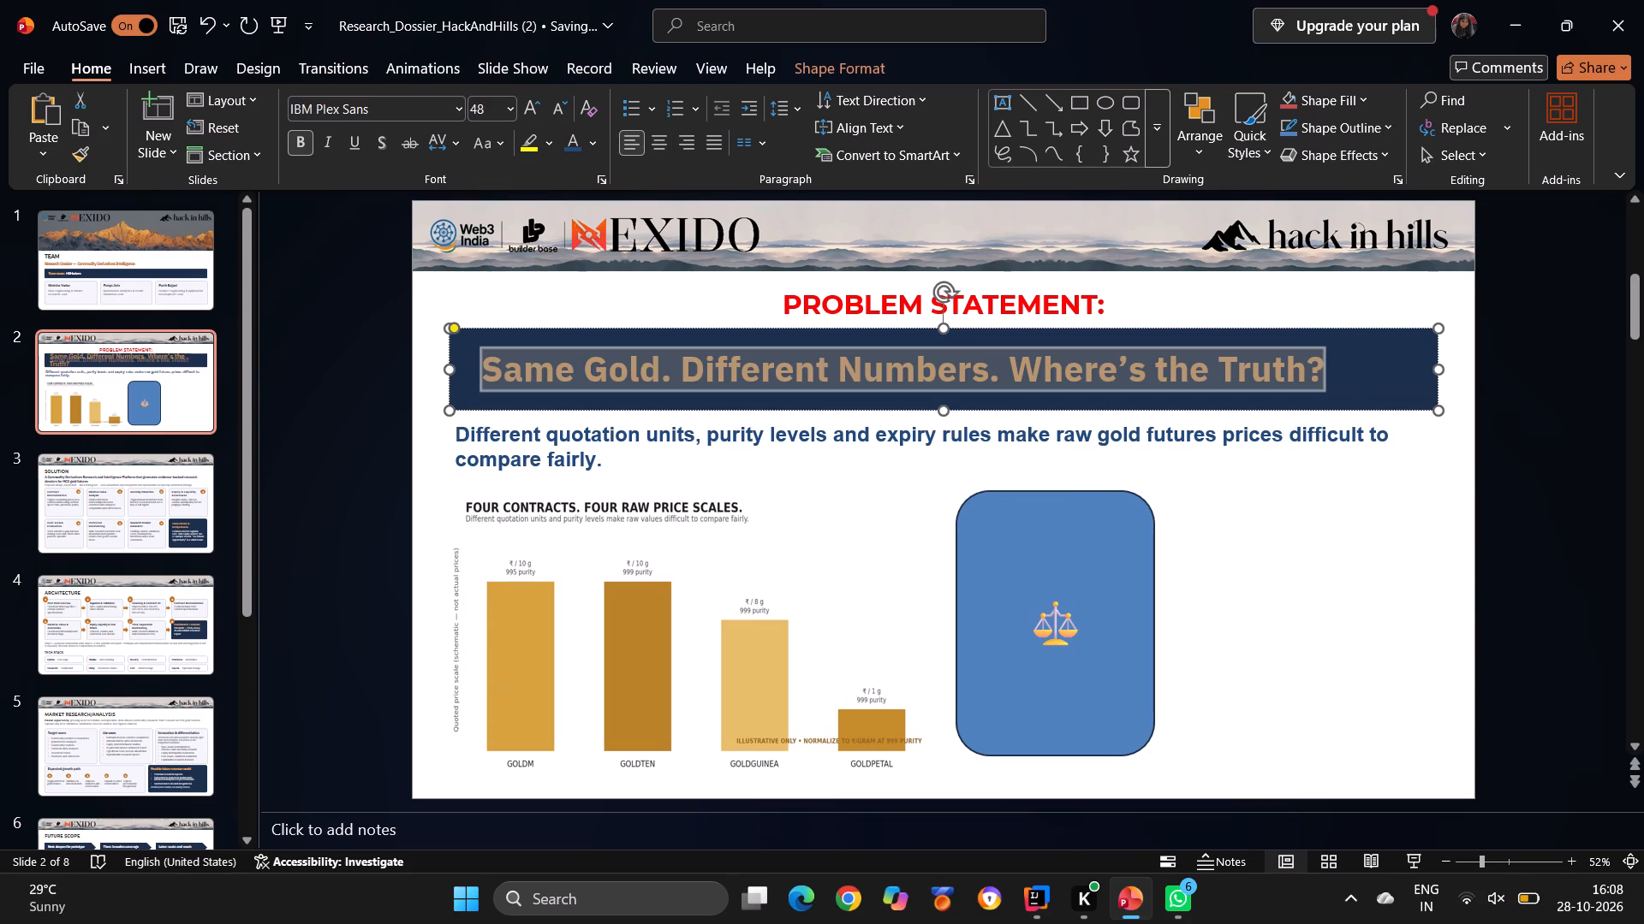
click(857, 519)
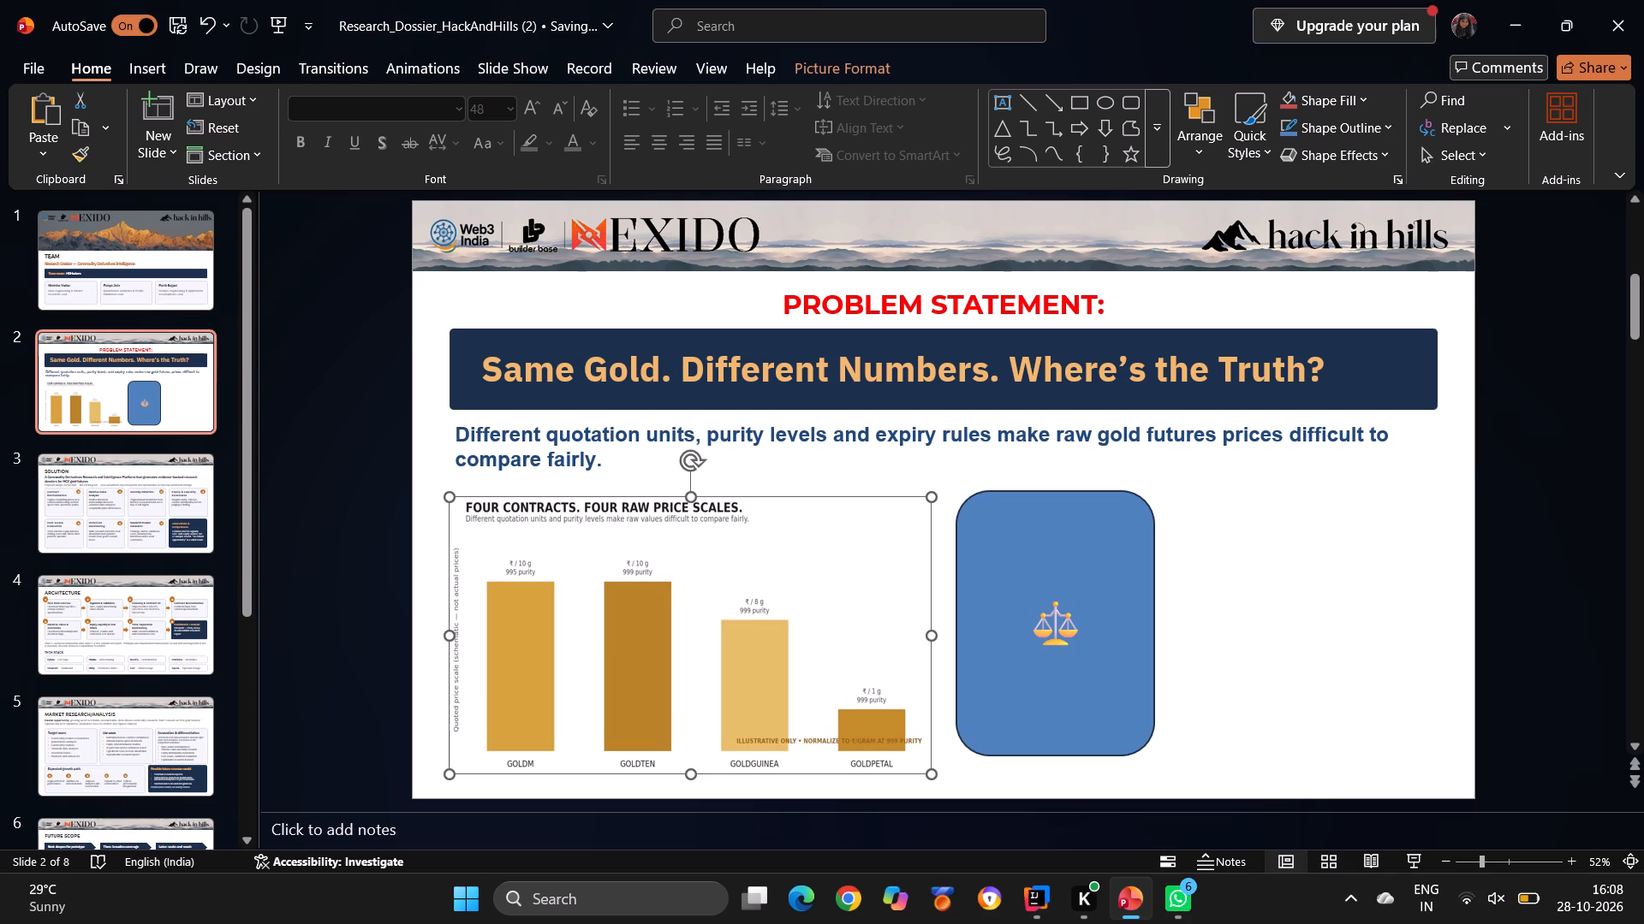
Change the text colour of the "PROBLEM STATEMENT:" heading to black.
drag(784, 299, 905, 271)
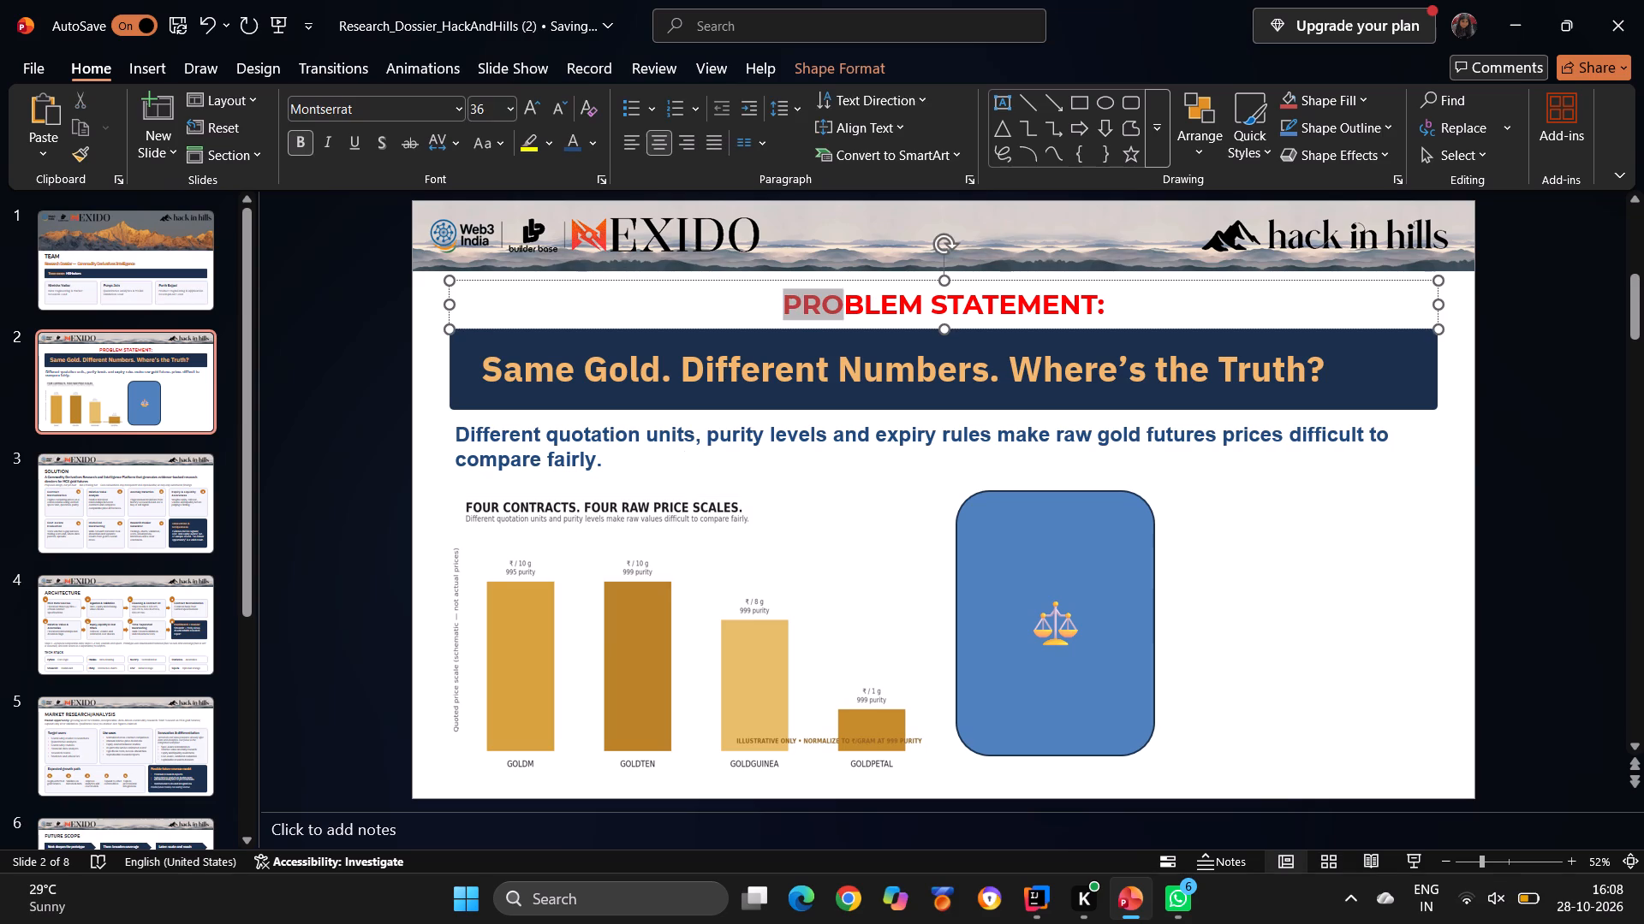
drag(905, 271, 1170, 251)
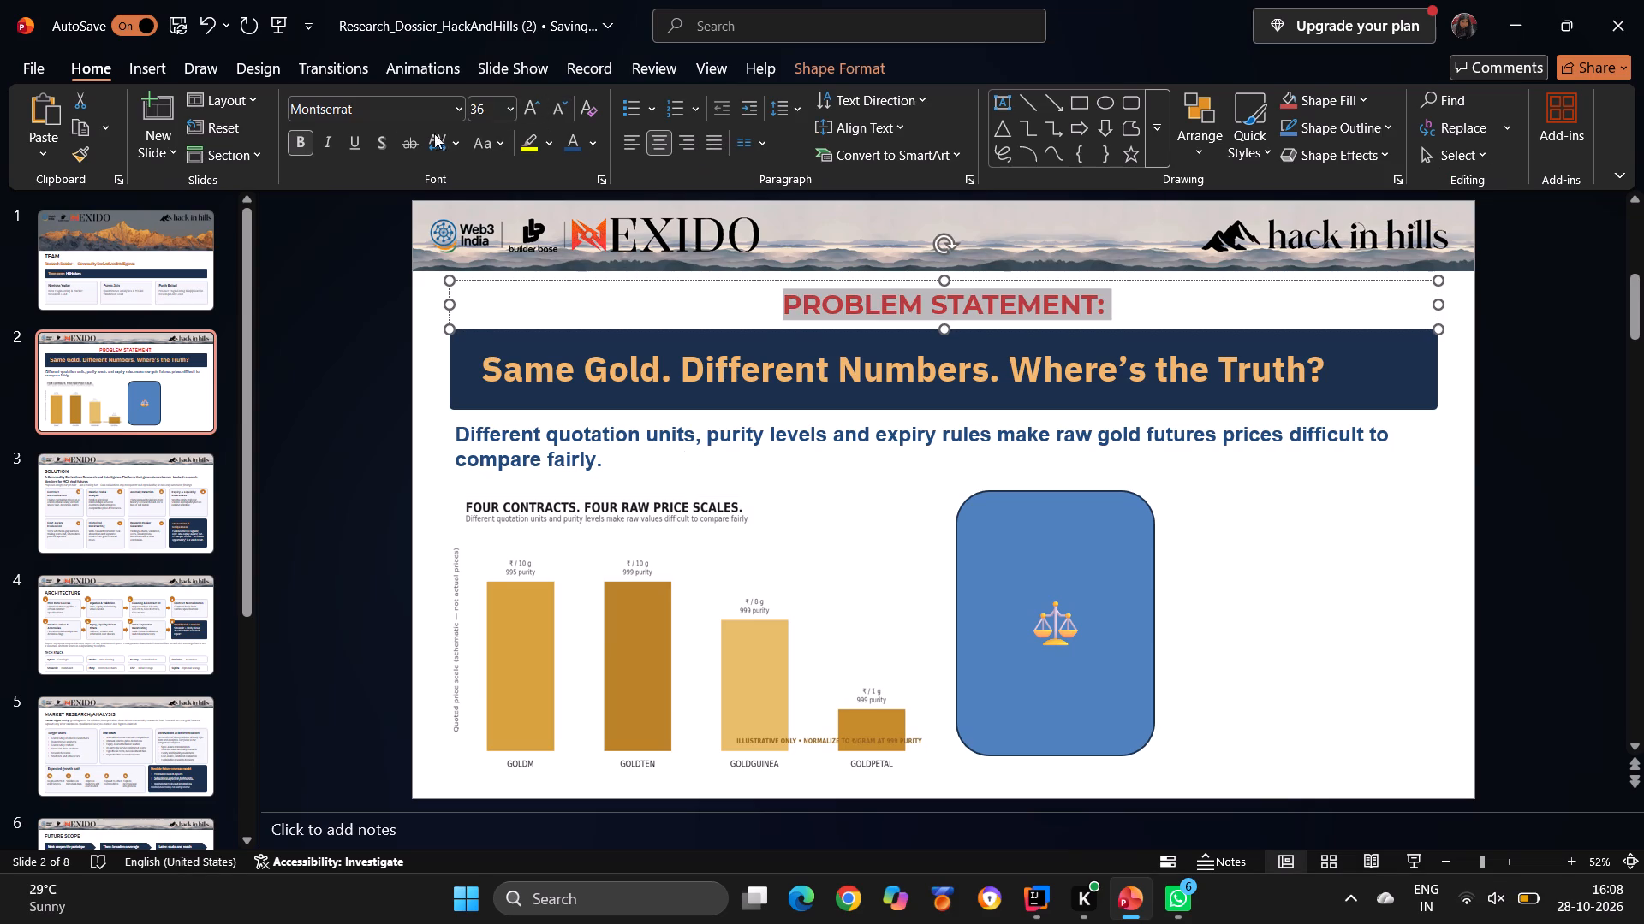
click(593, 136)
click(606, 239)
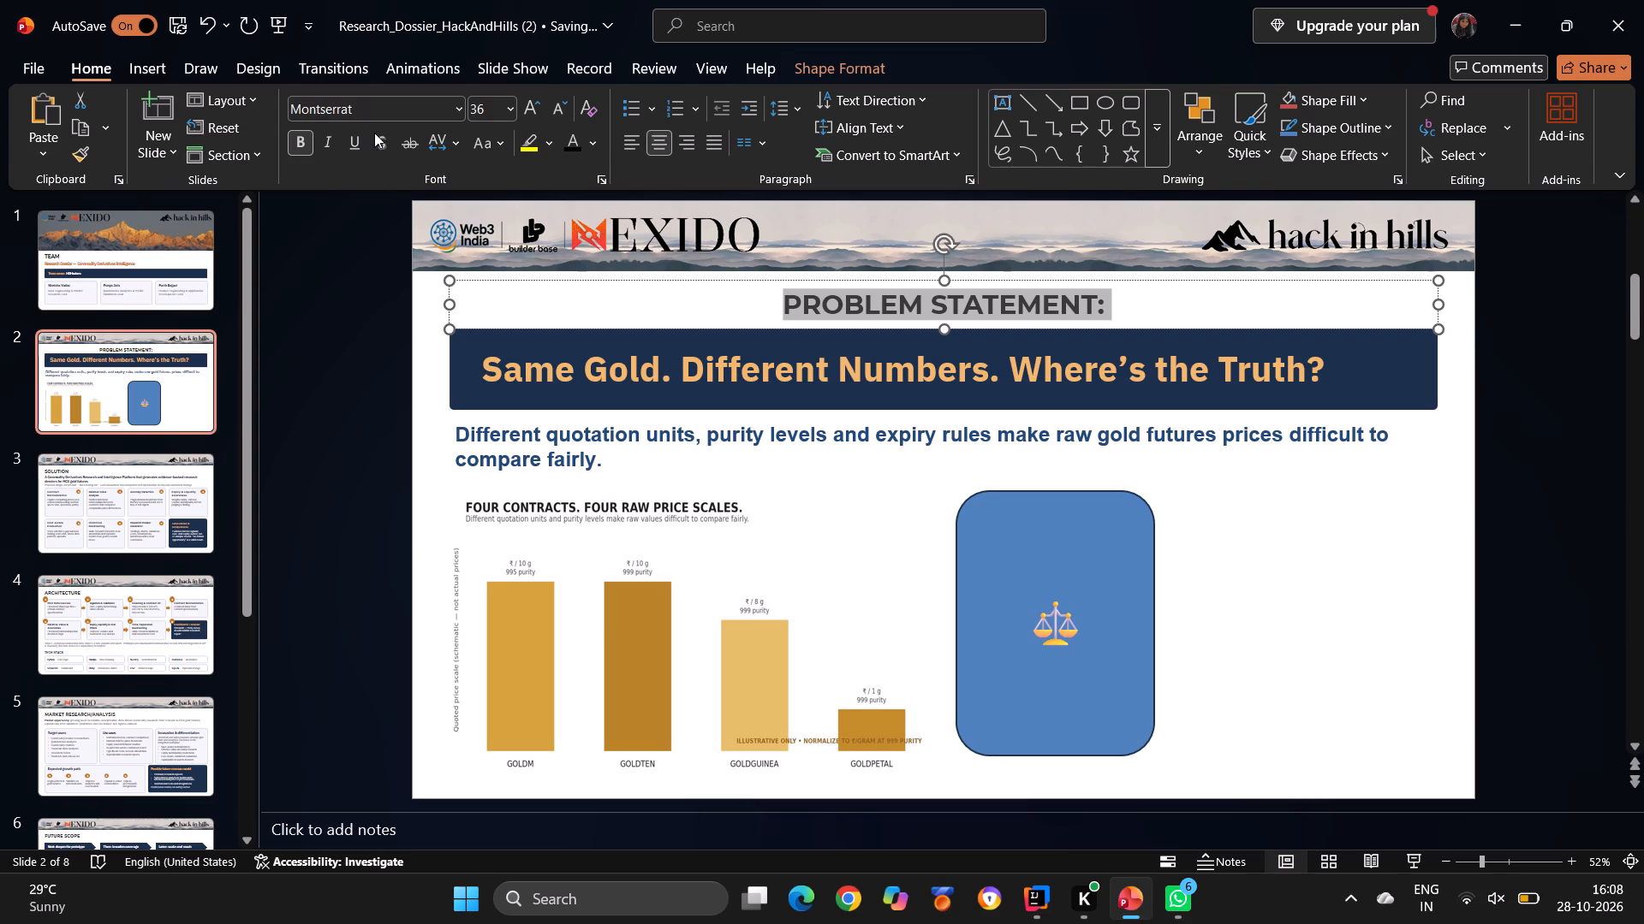
Set the "PROBLEM STATEMENT:" heading's font to ADLaM Display and left-align it.
click(451, 111)
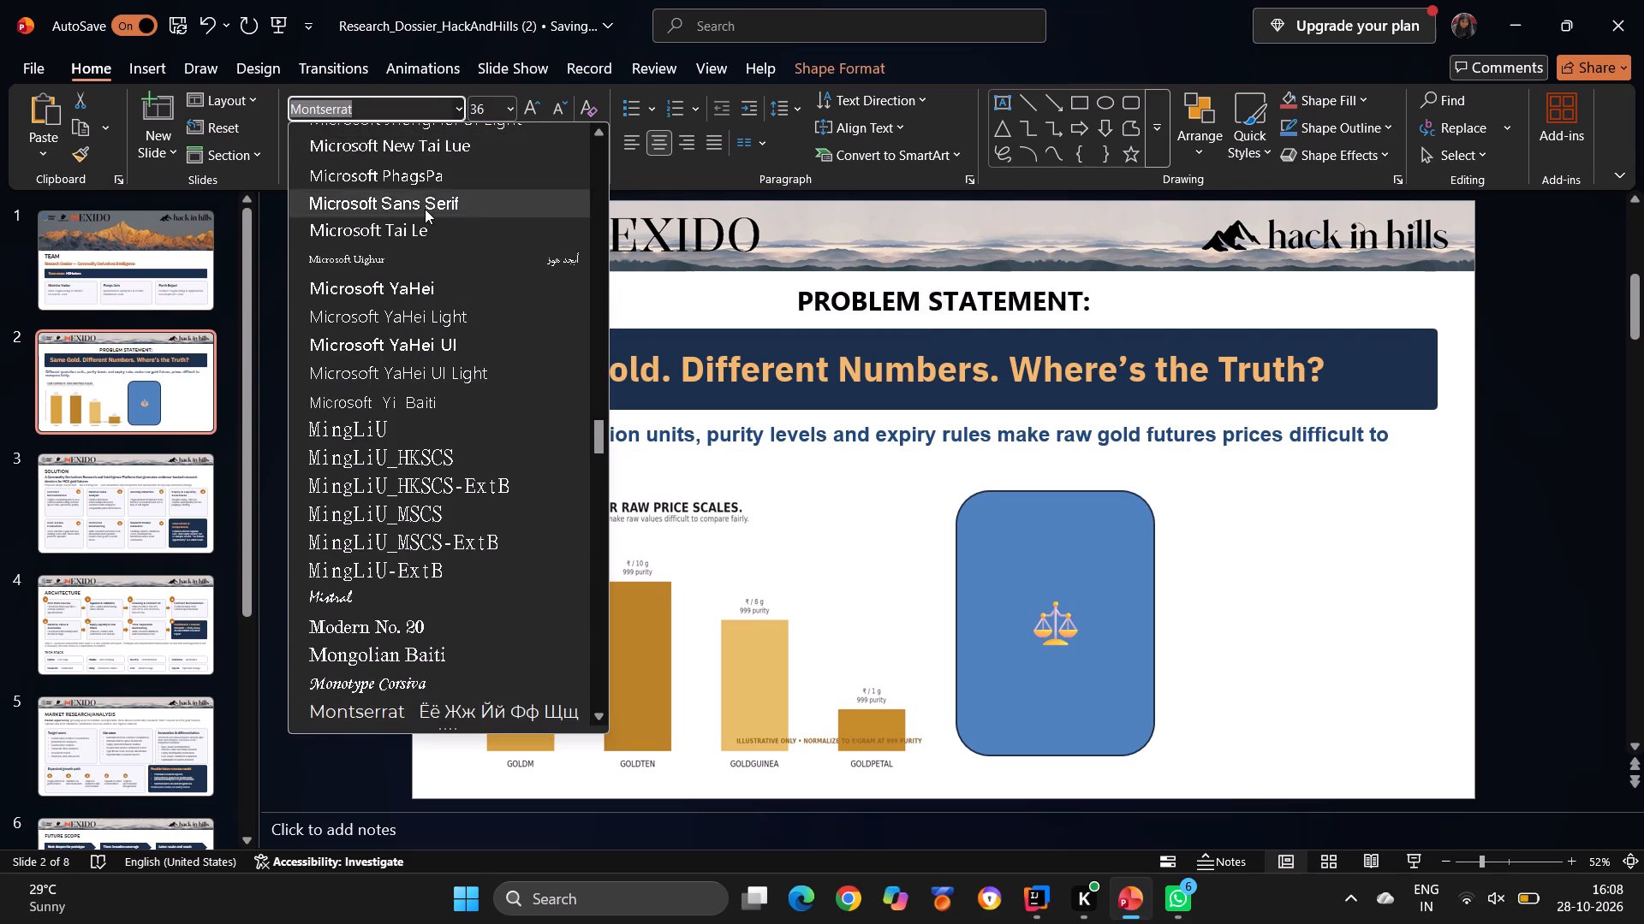
scroll(425, 209, up, 20)
scroll(425, 209, up, 18)
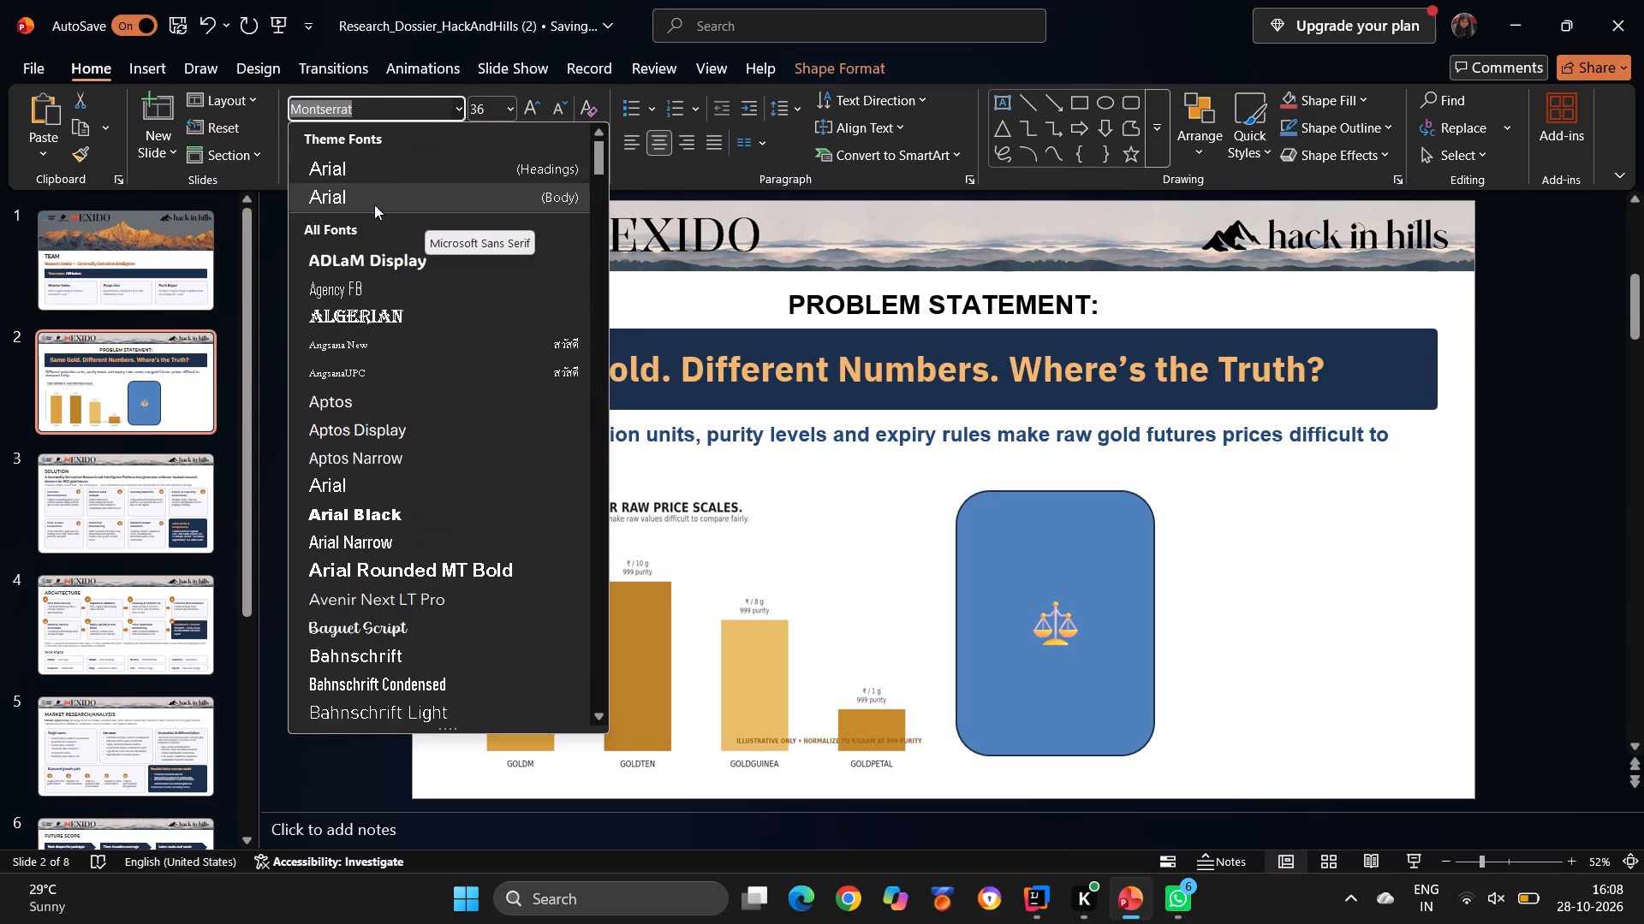
click(371, 259)
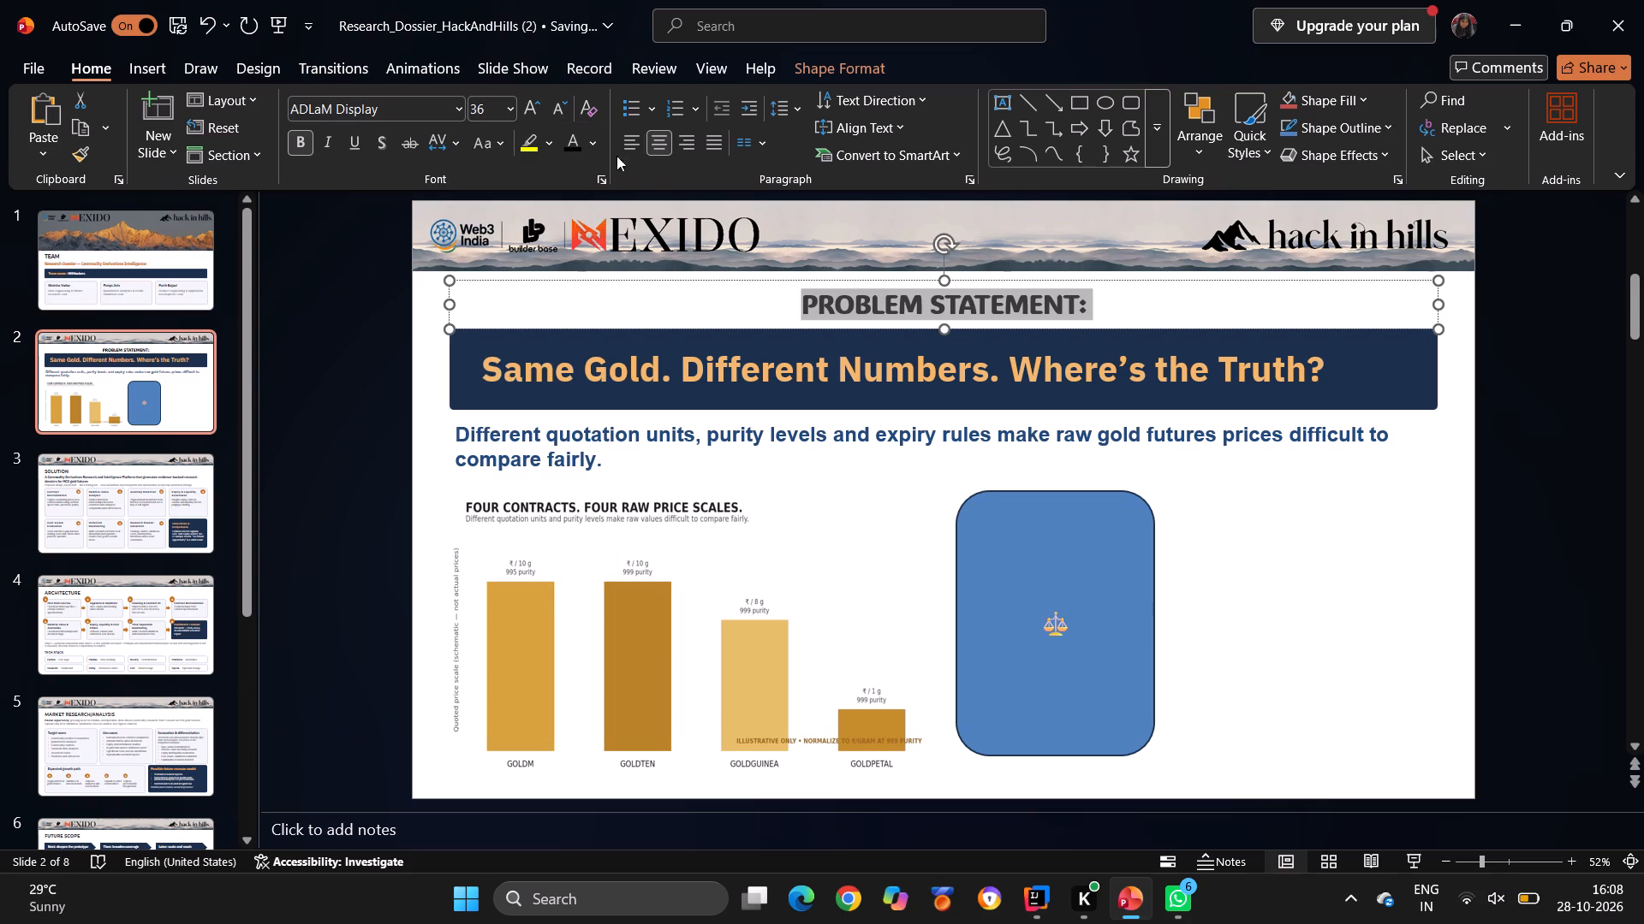
click(630, 131)
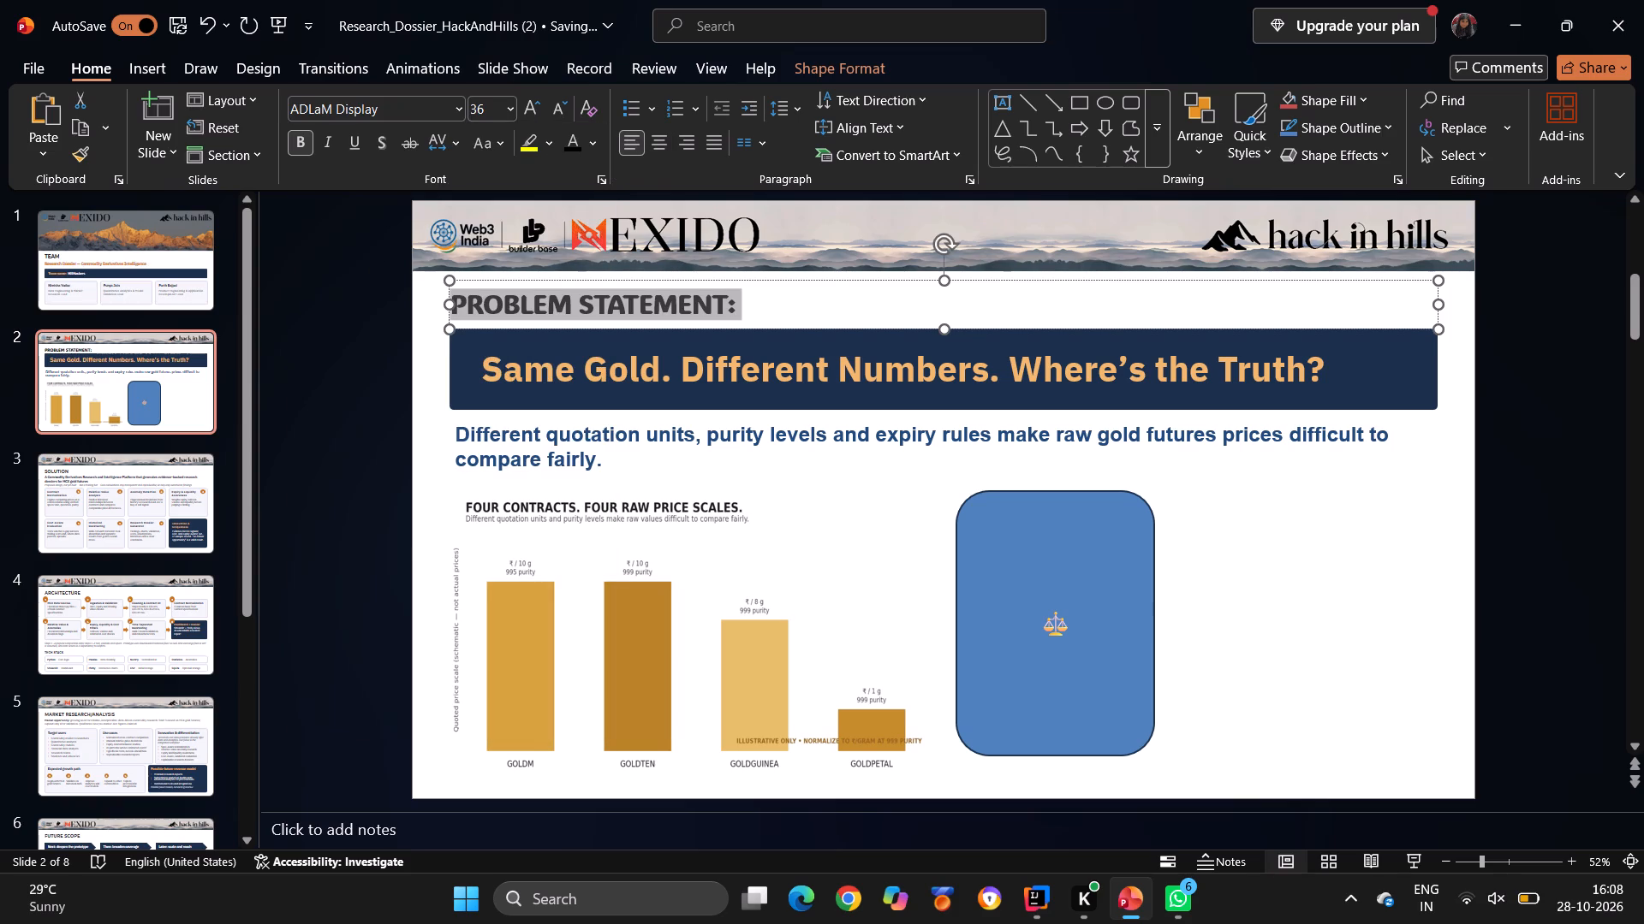
click(892, 536)
Delete the scales emoji text from the rounded rectangle beside the bar chart.
click(1050, 623)
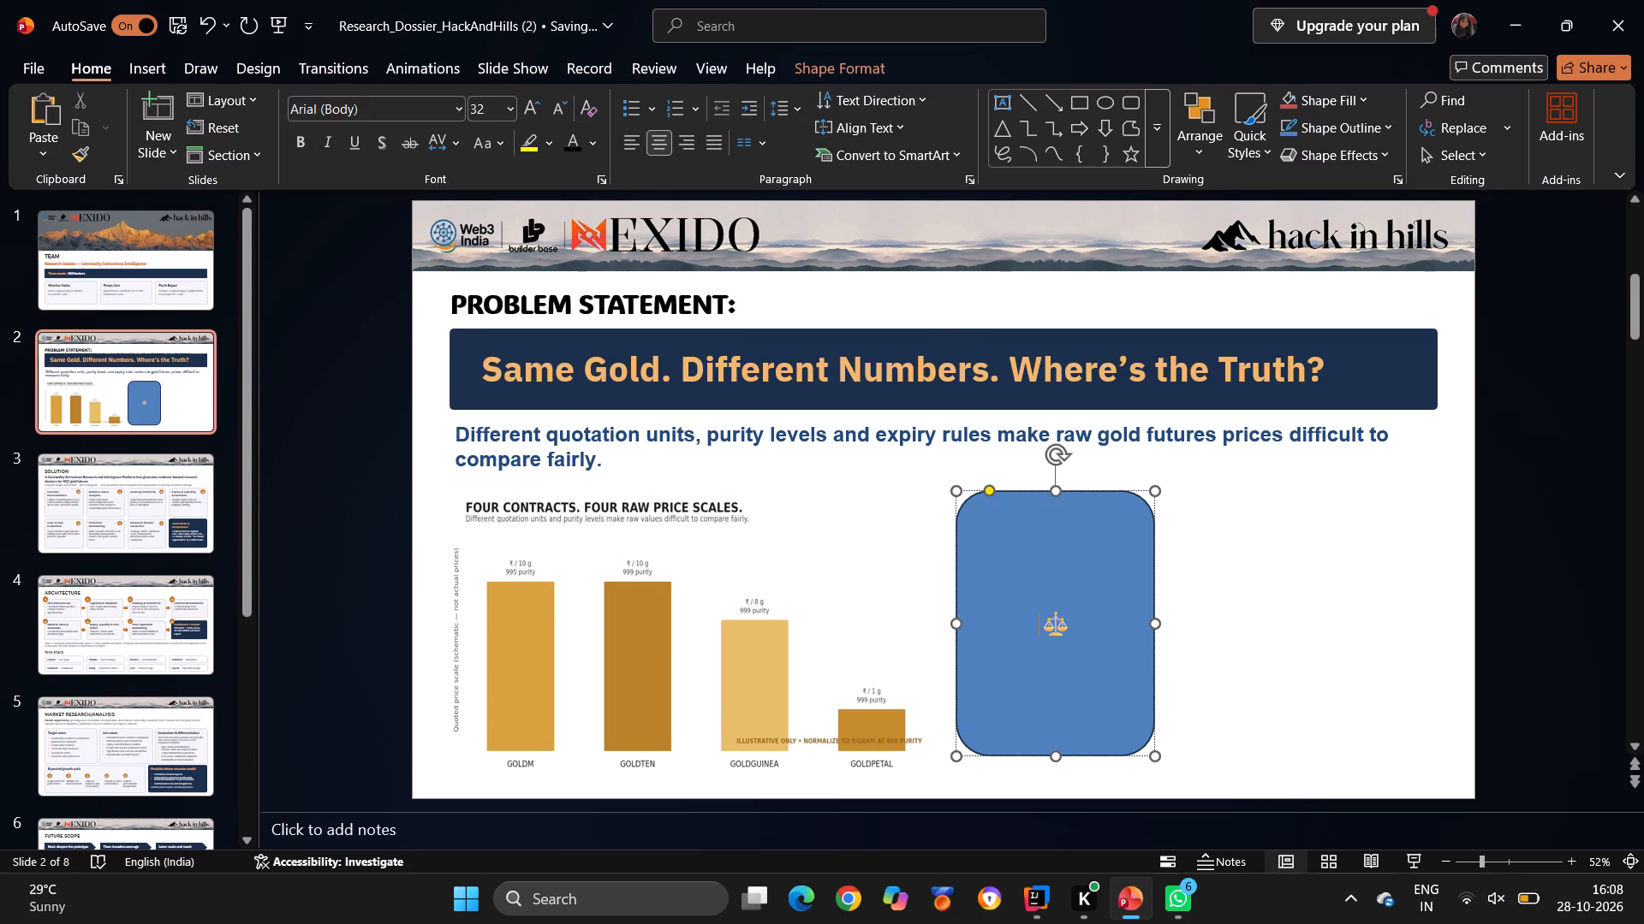
click(1038, 621)
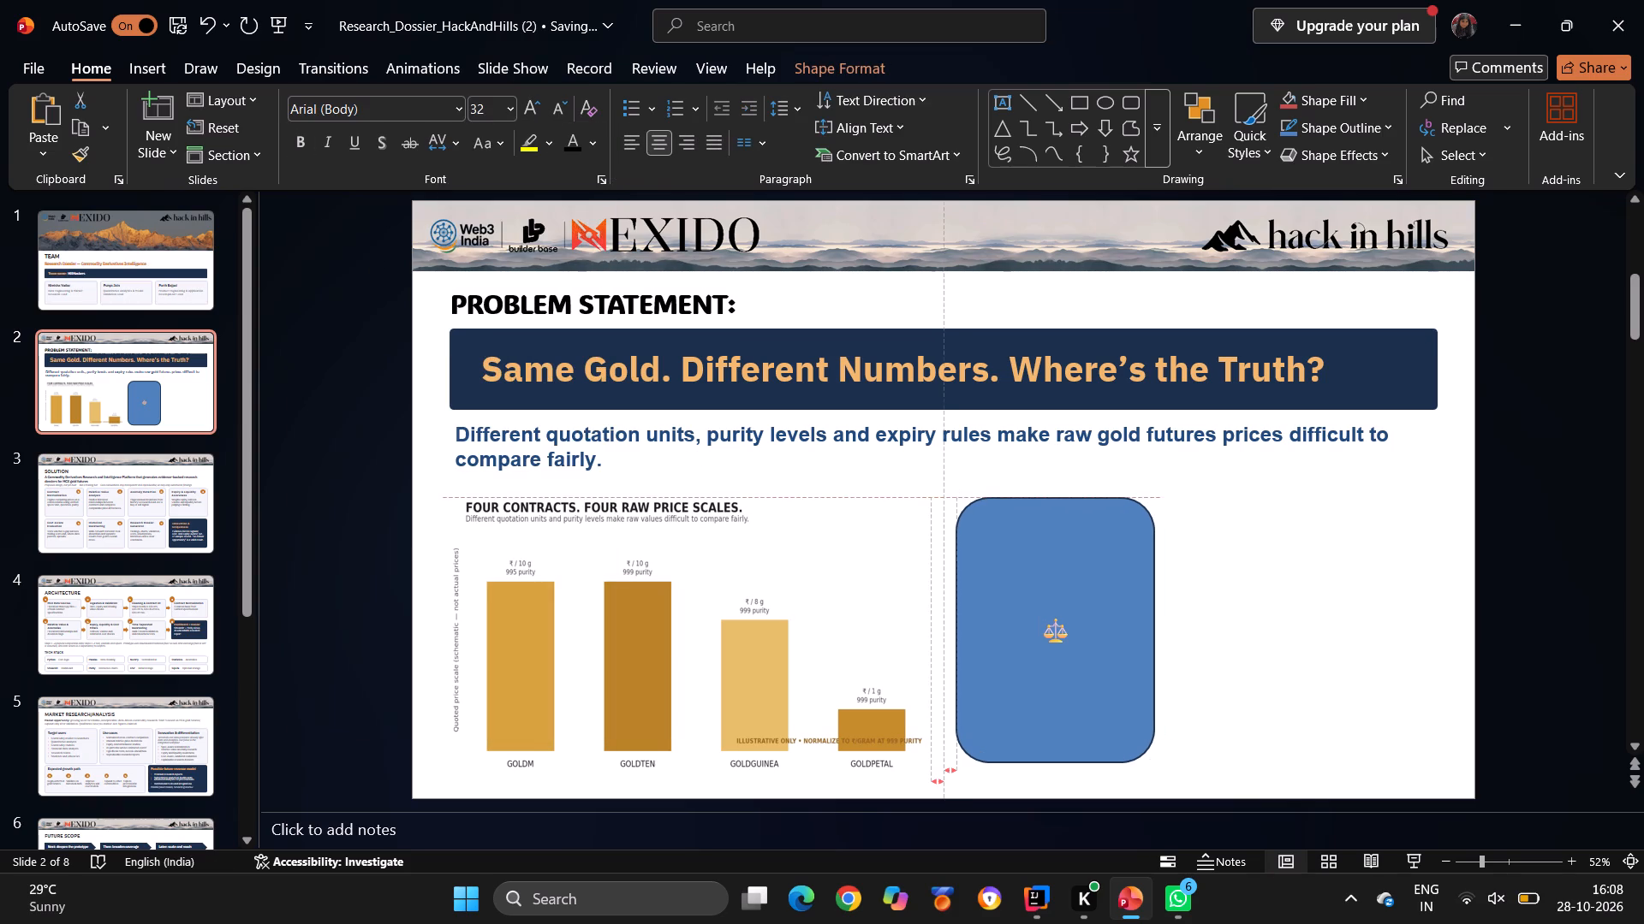
double_click(1067, 626)
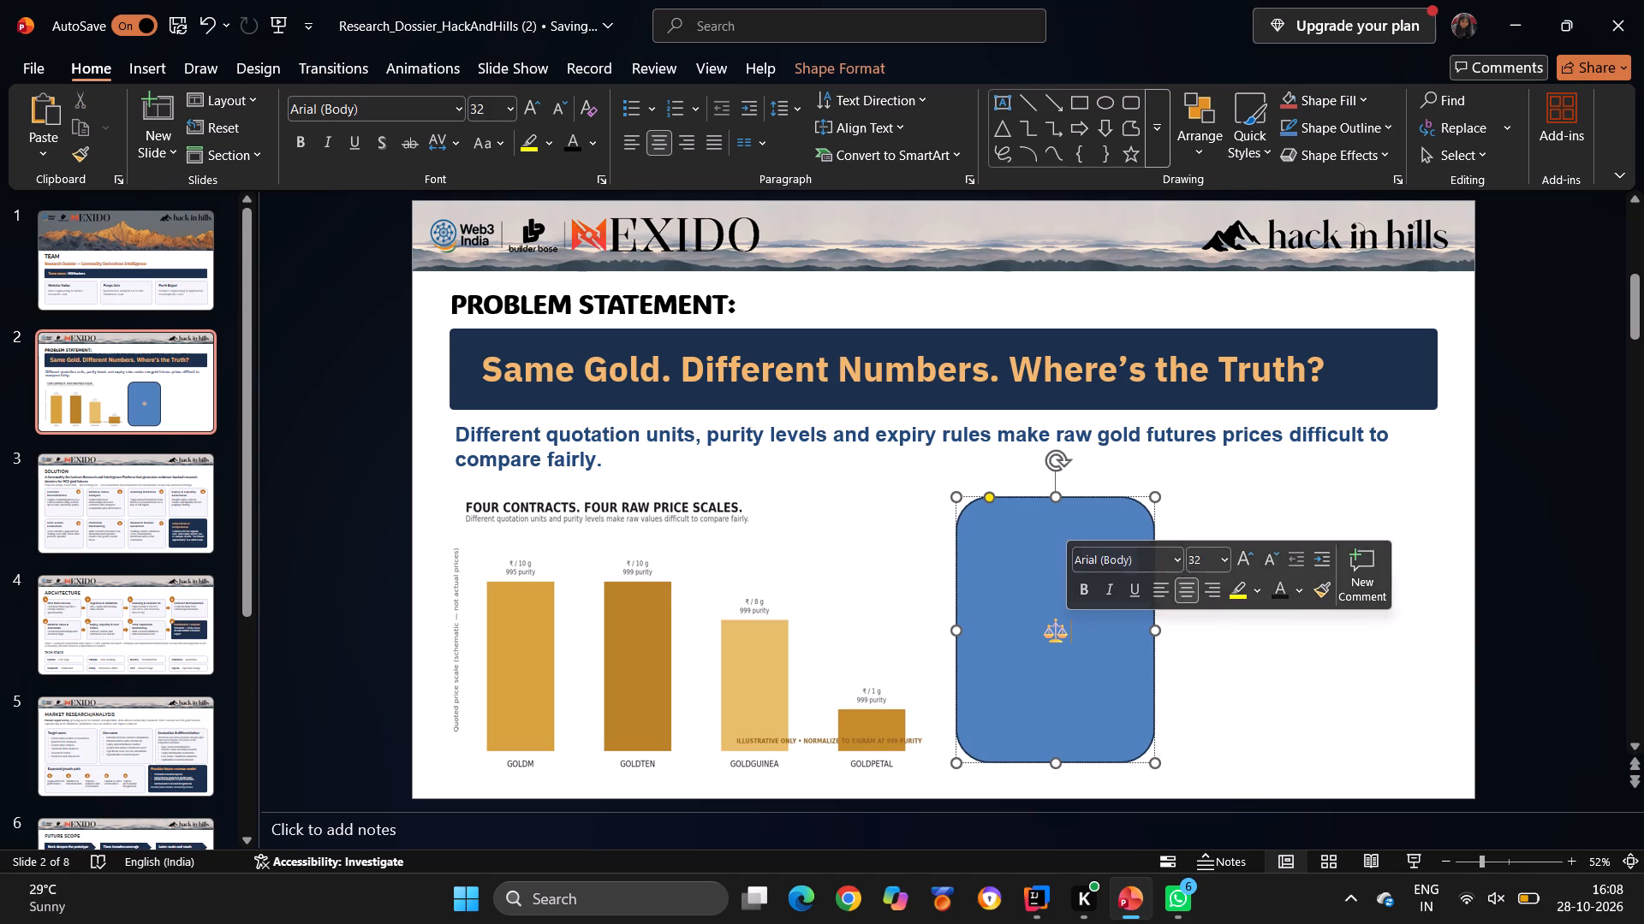
key(Delete)
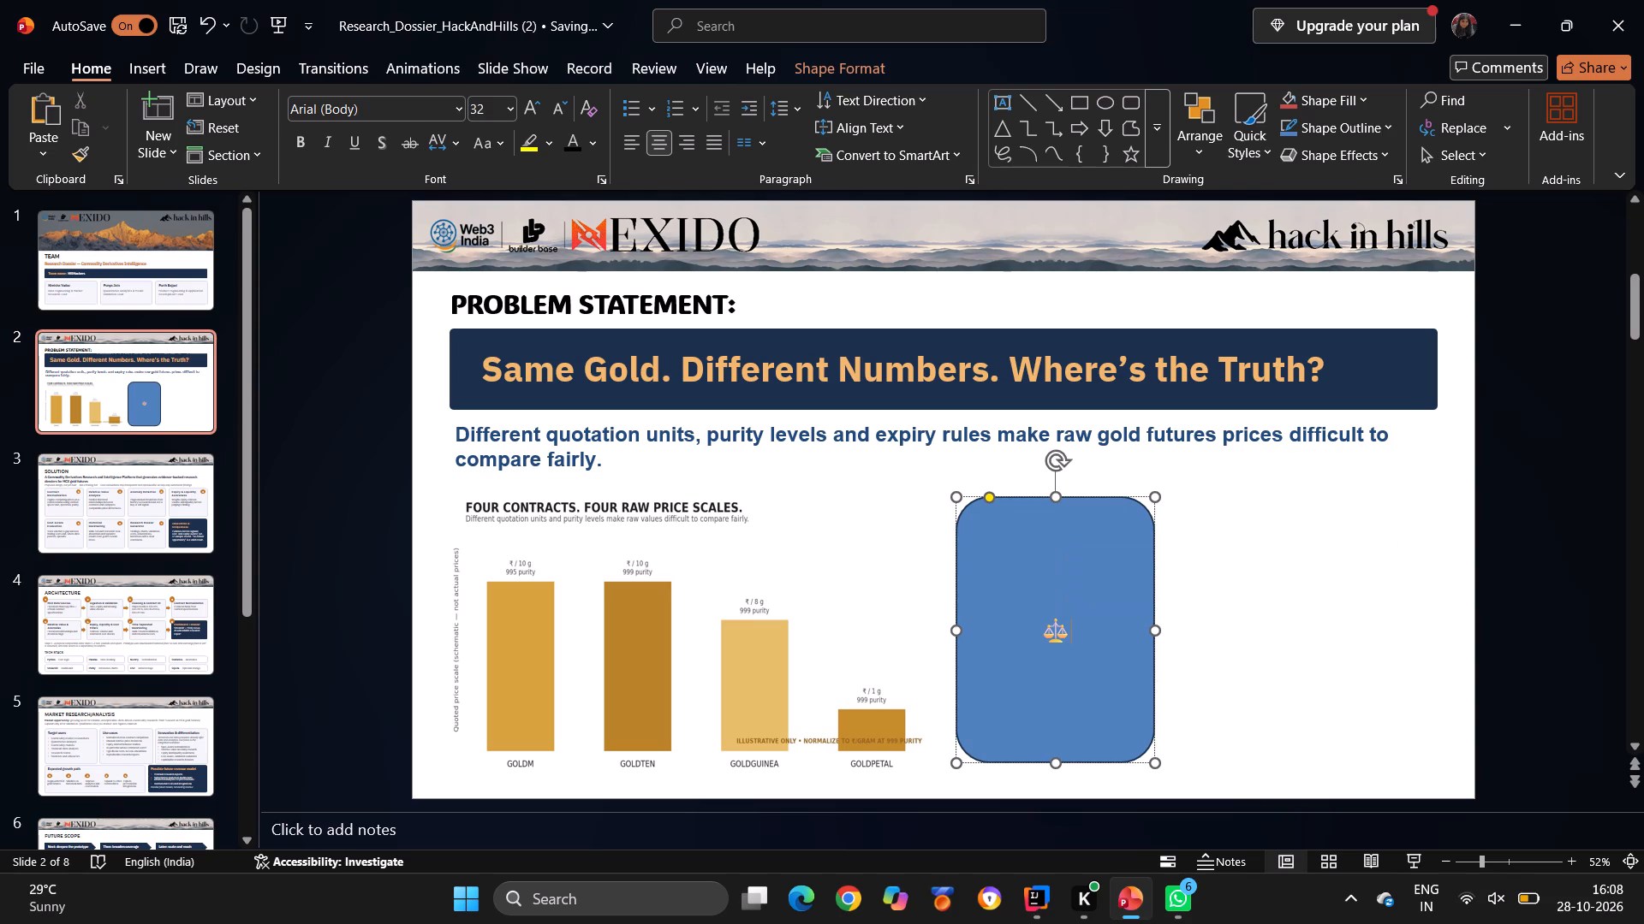
click(1063, 632)
drag(1069, 631, 1045, 631)
key(Delete)
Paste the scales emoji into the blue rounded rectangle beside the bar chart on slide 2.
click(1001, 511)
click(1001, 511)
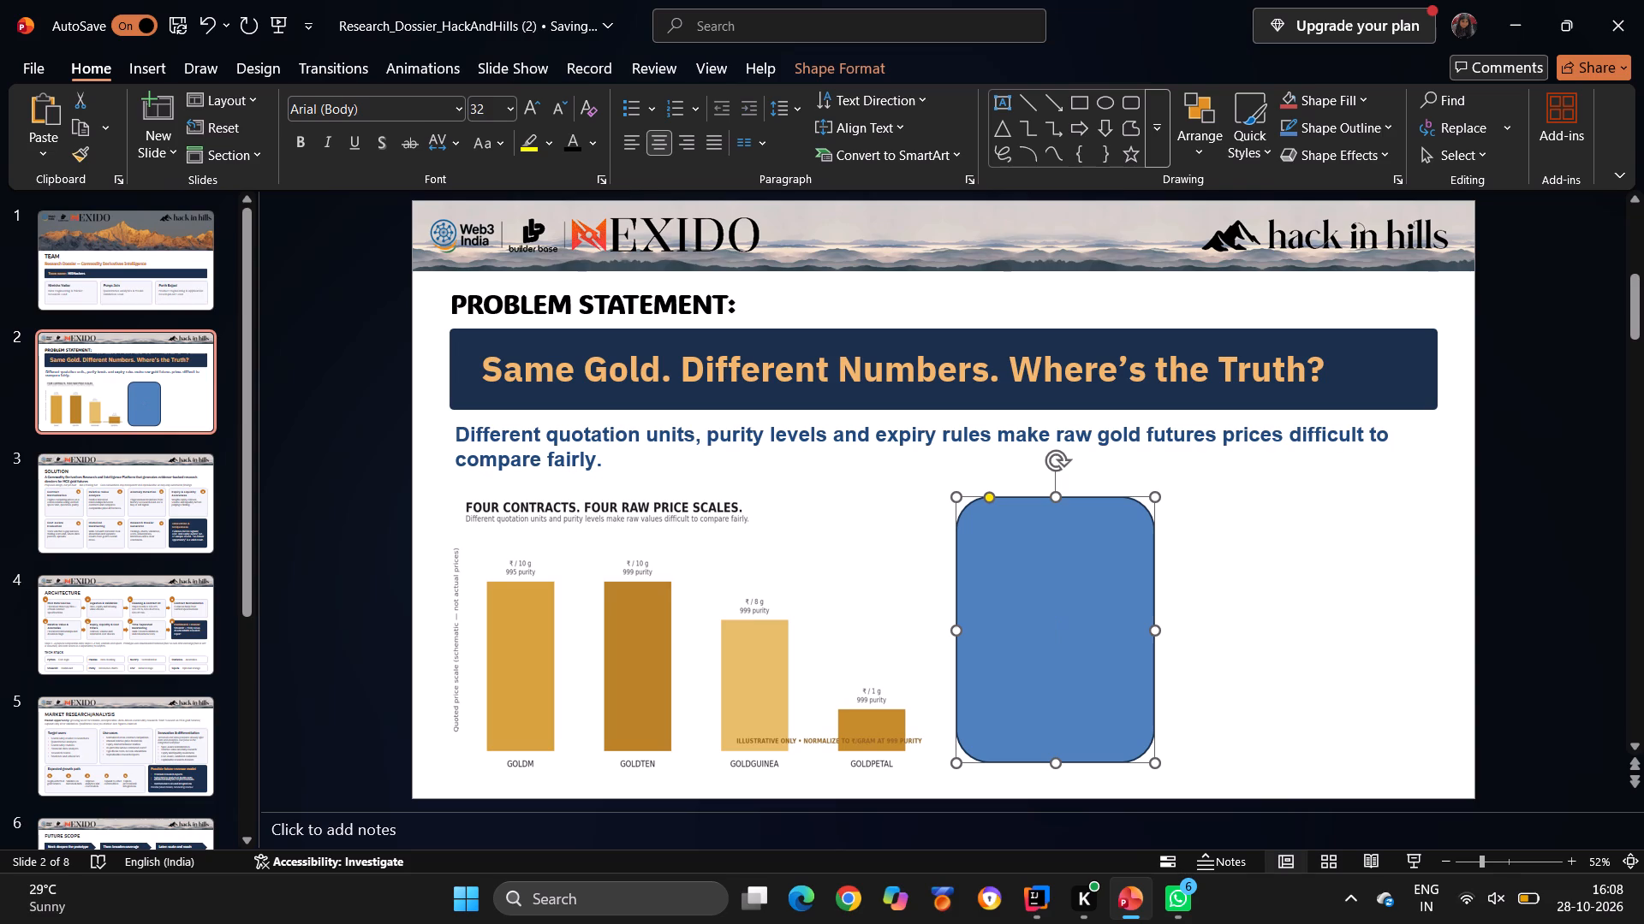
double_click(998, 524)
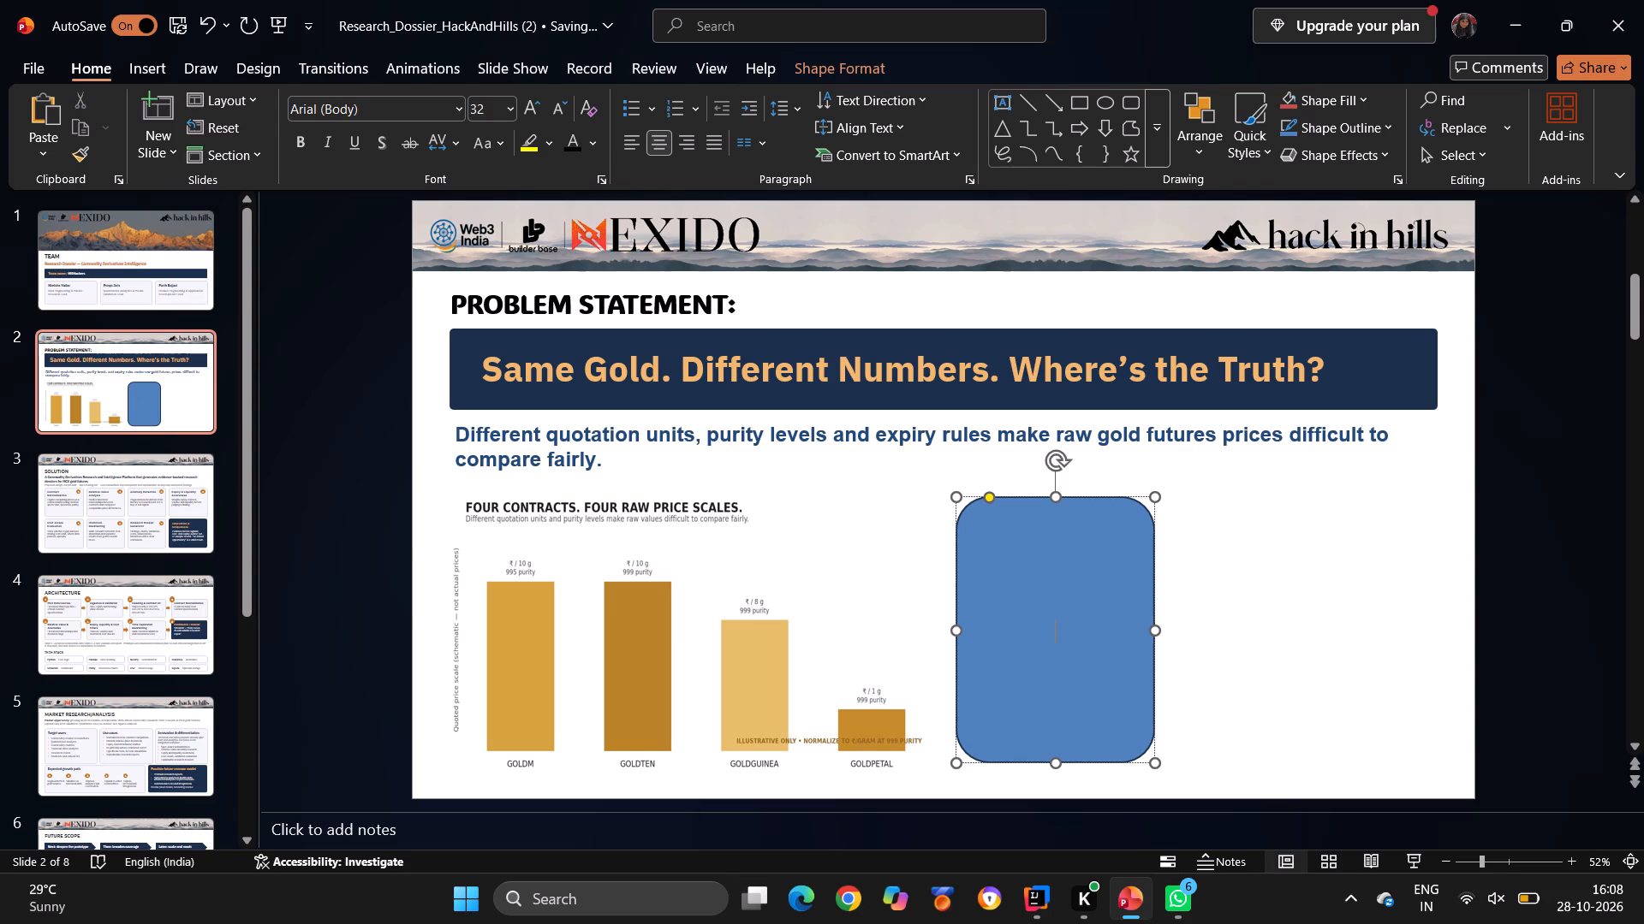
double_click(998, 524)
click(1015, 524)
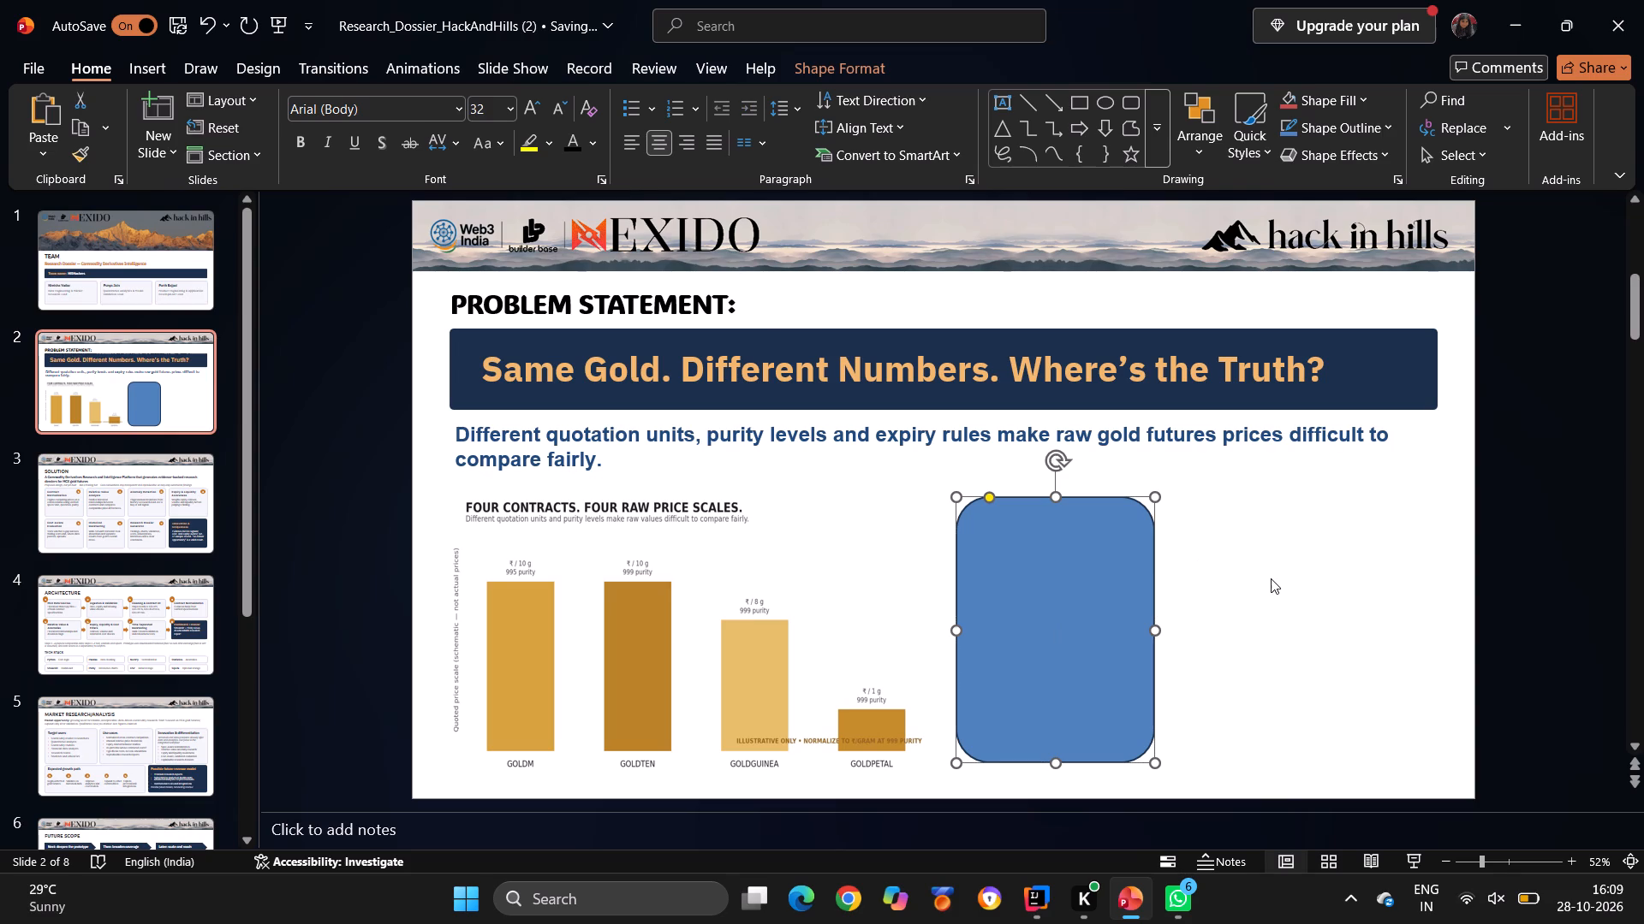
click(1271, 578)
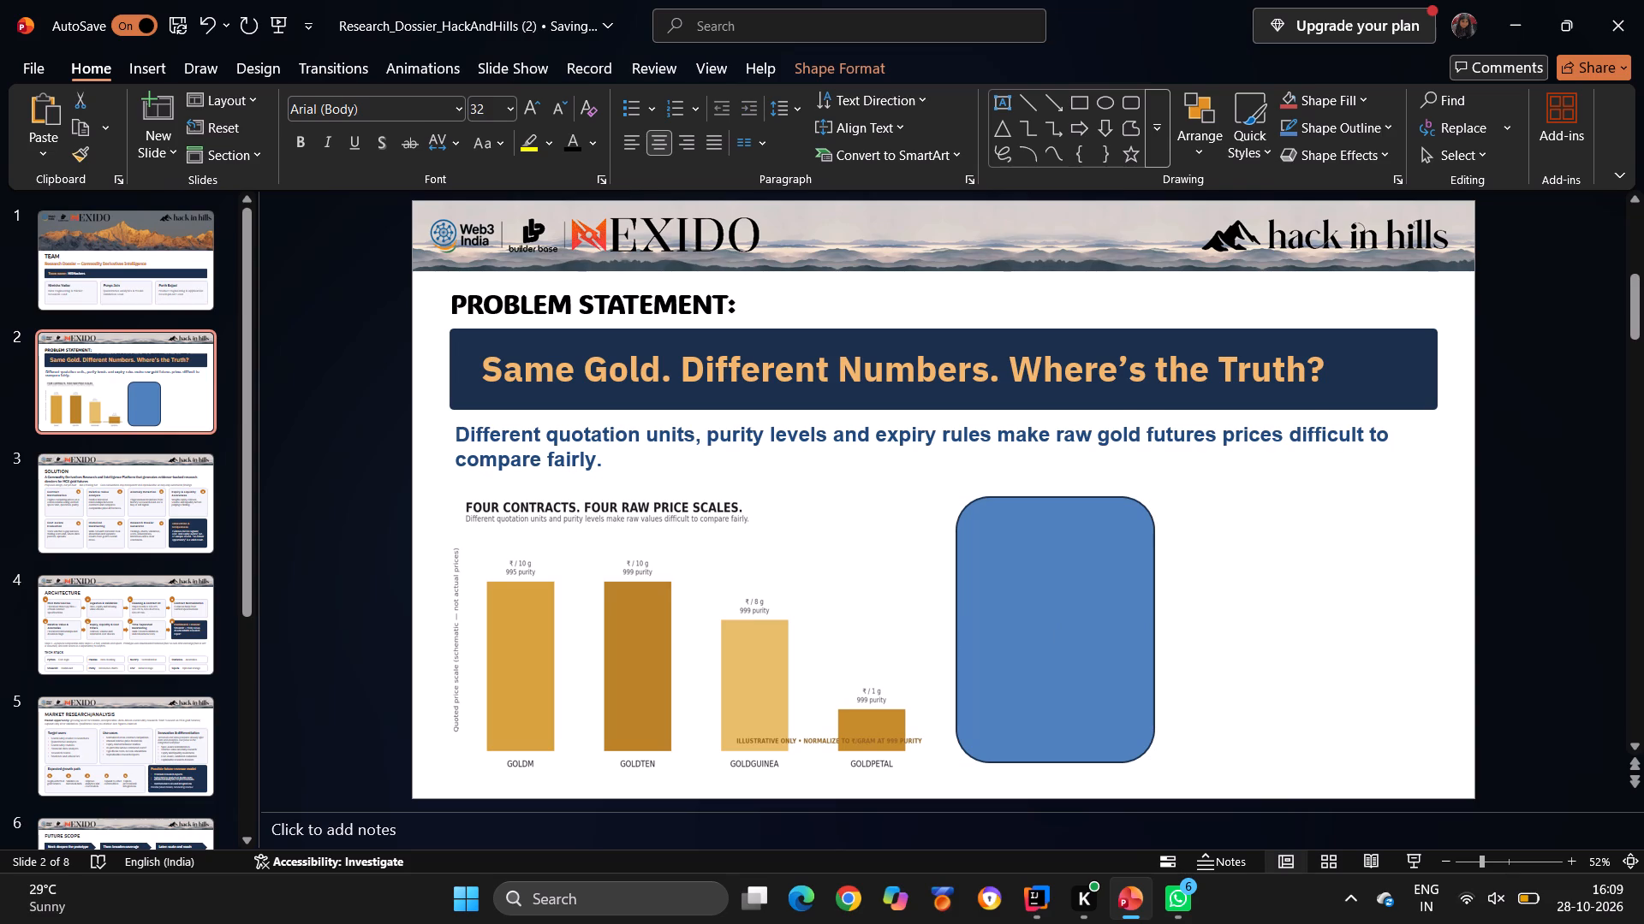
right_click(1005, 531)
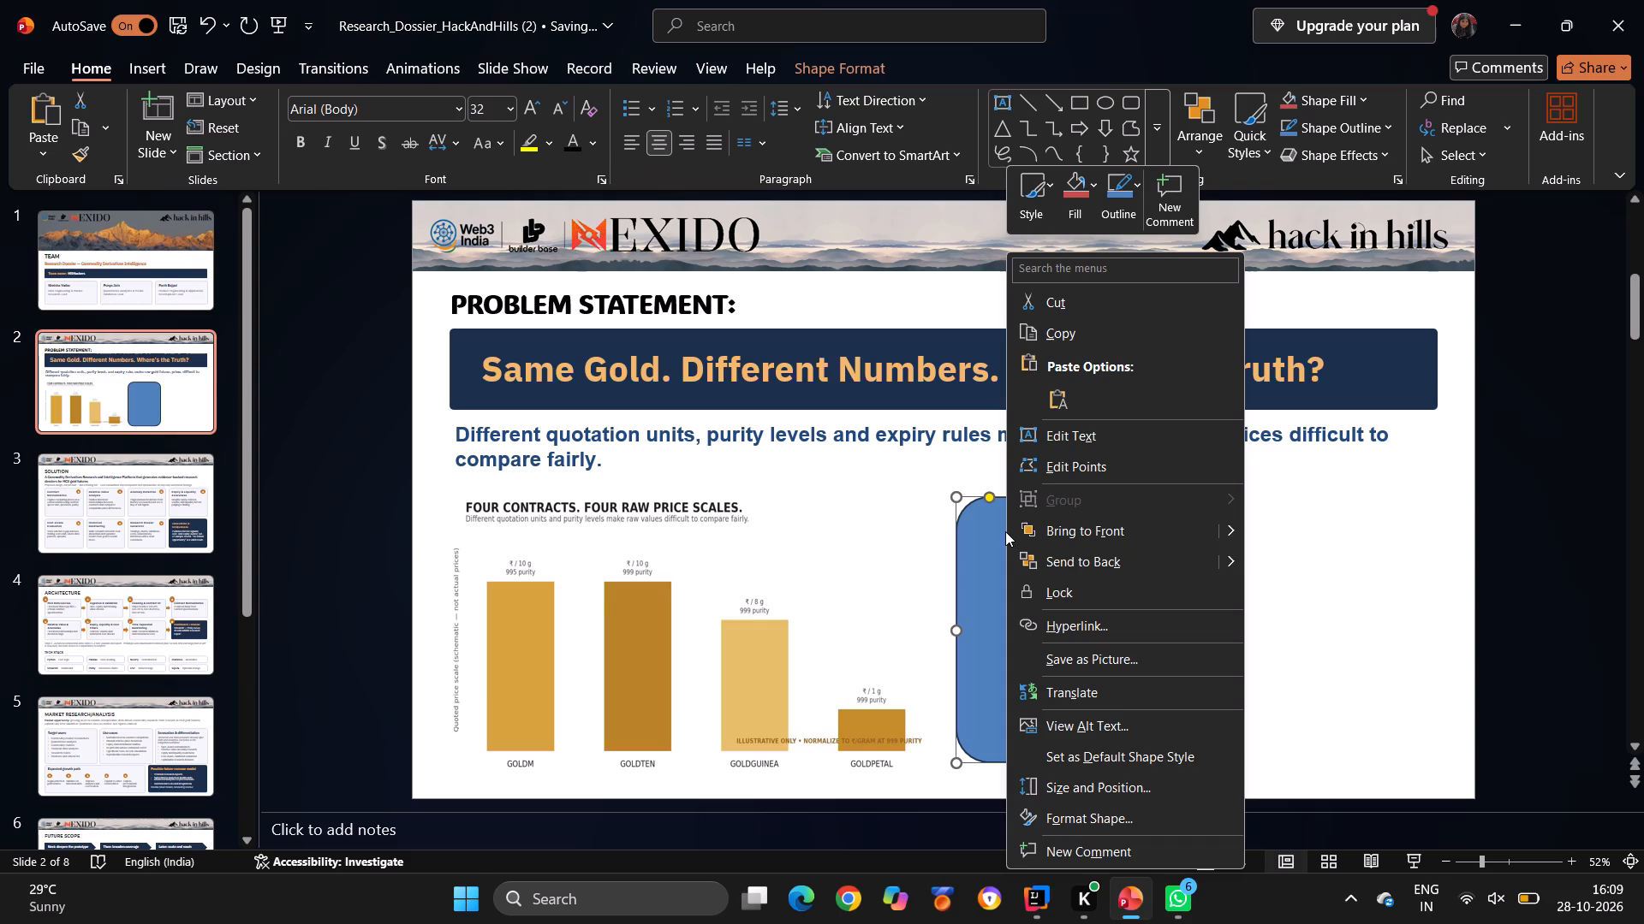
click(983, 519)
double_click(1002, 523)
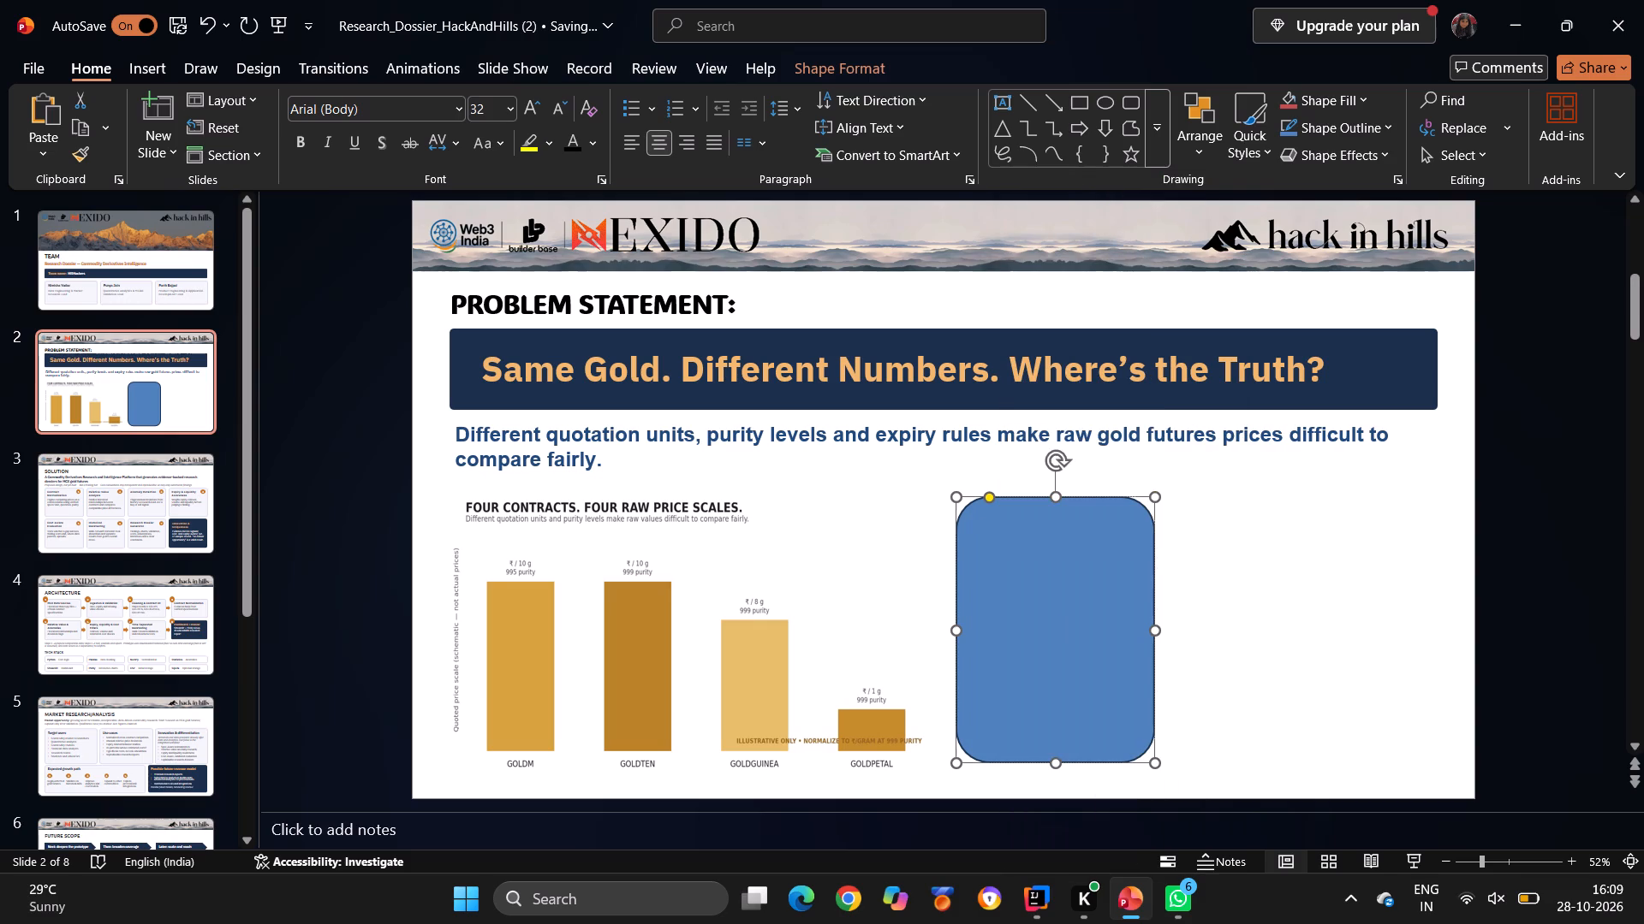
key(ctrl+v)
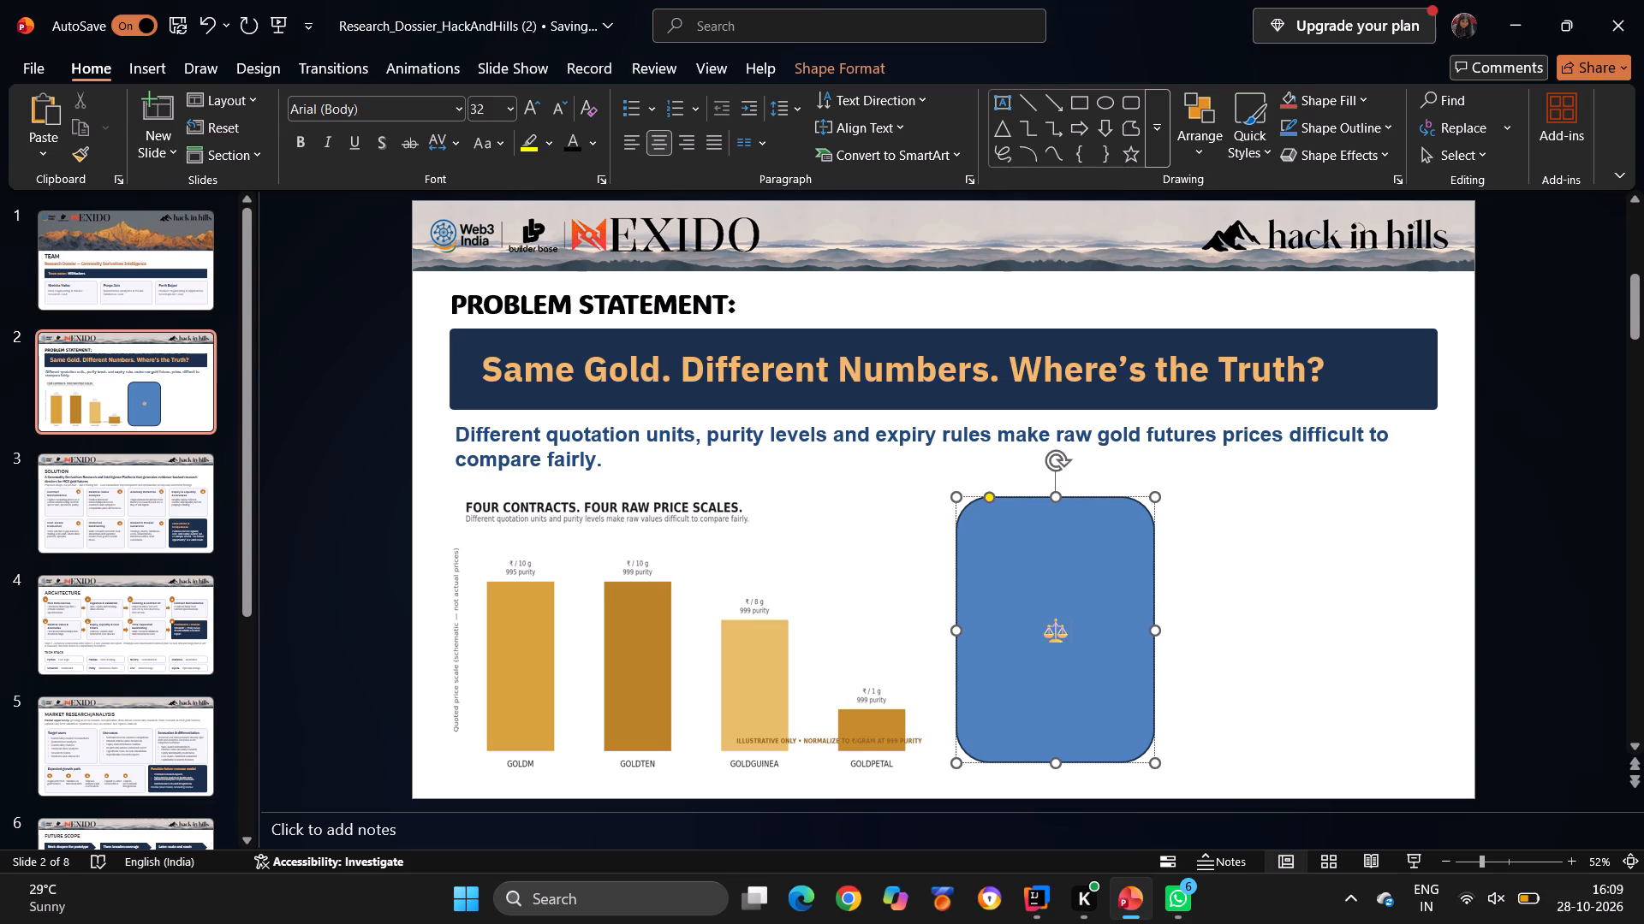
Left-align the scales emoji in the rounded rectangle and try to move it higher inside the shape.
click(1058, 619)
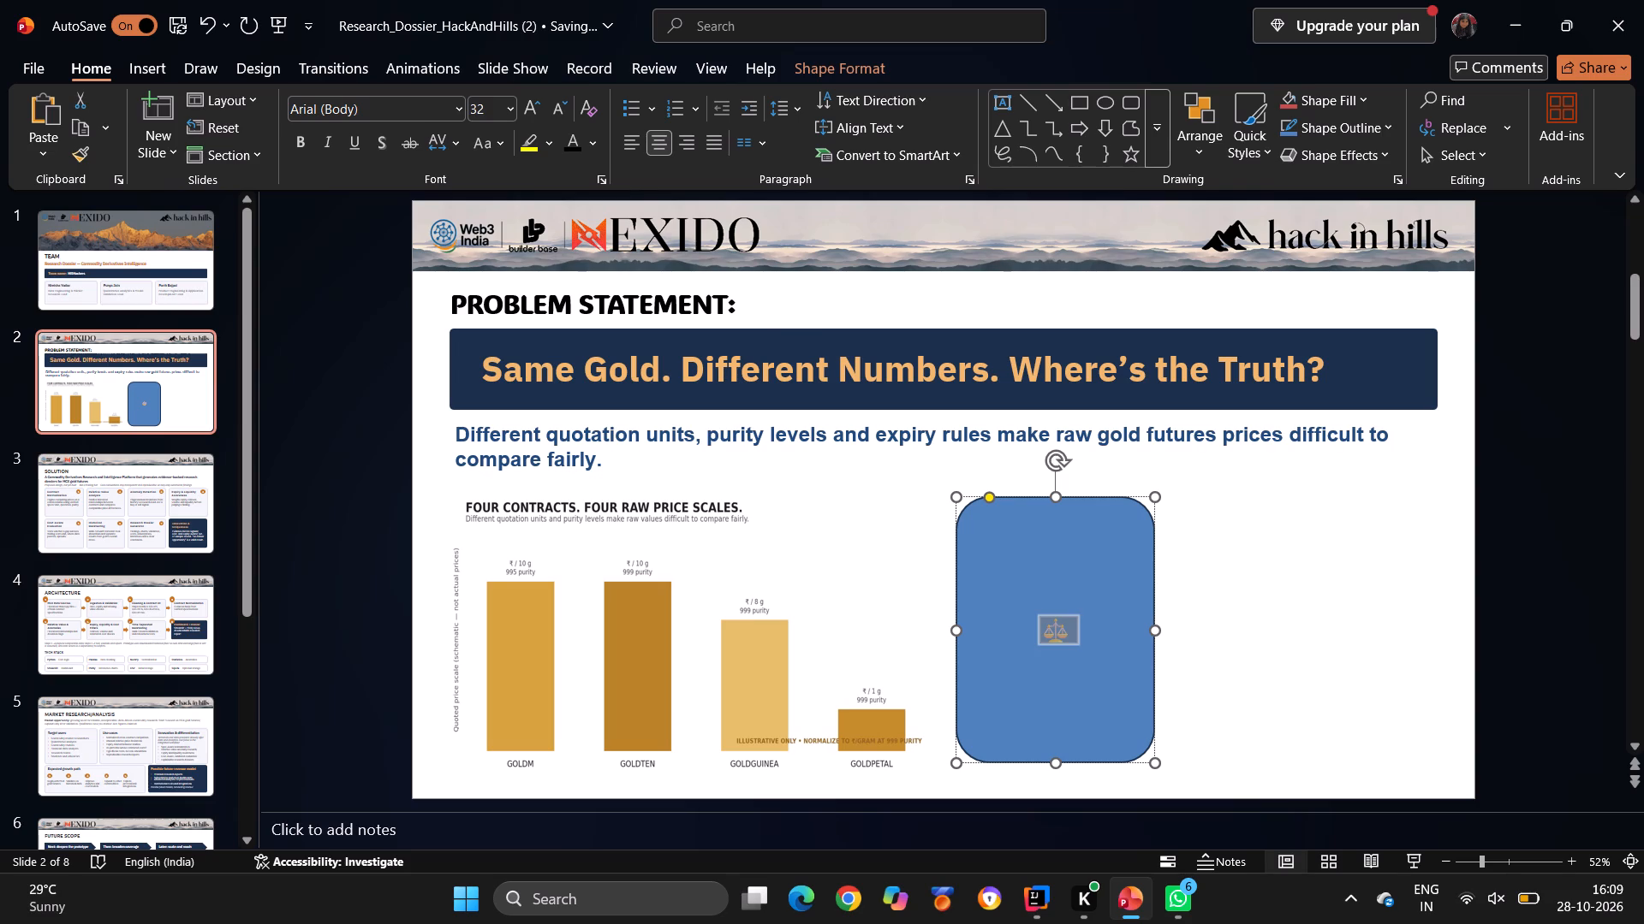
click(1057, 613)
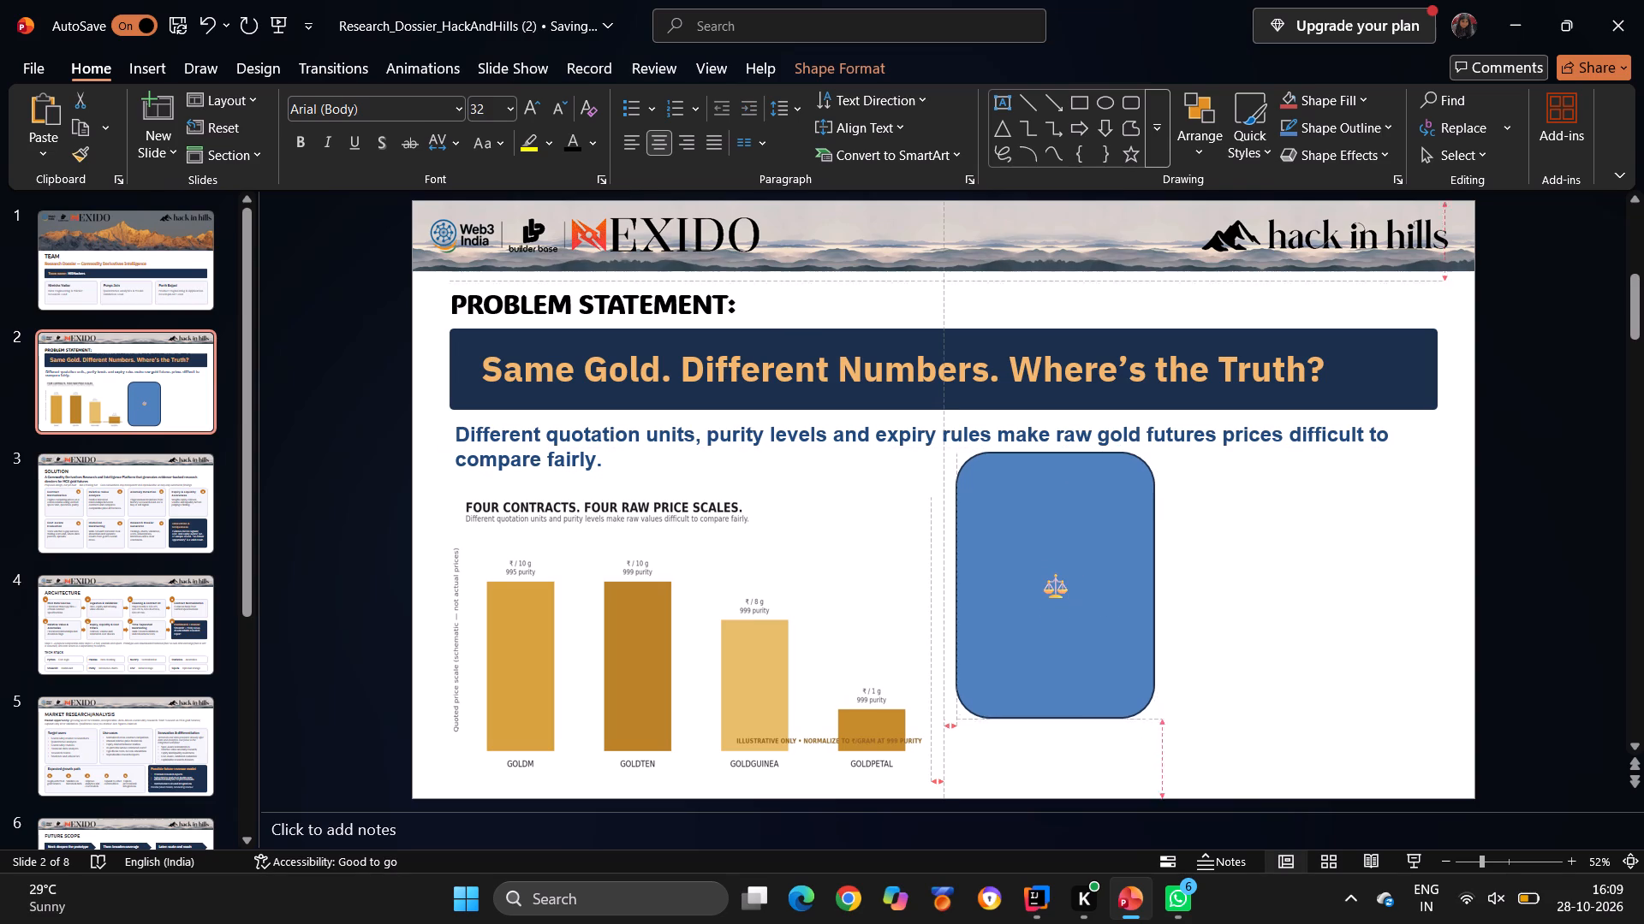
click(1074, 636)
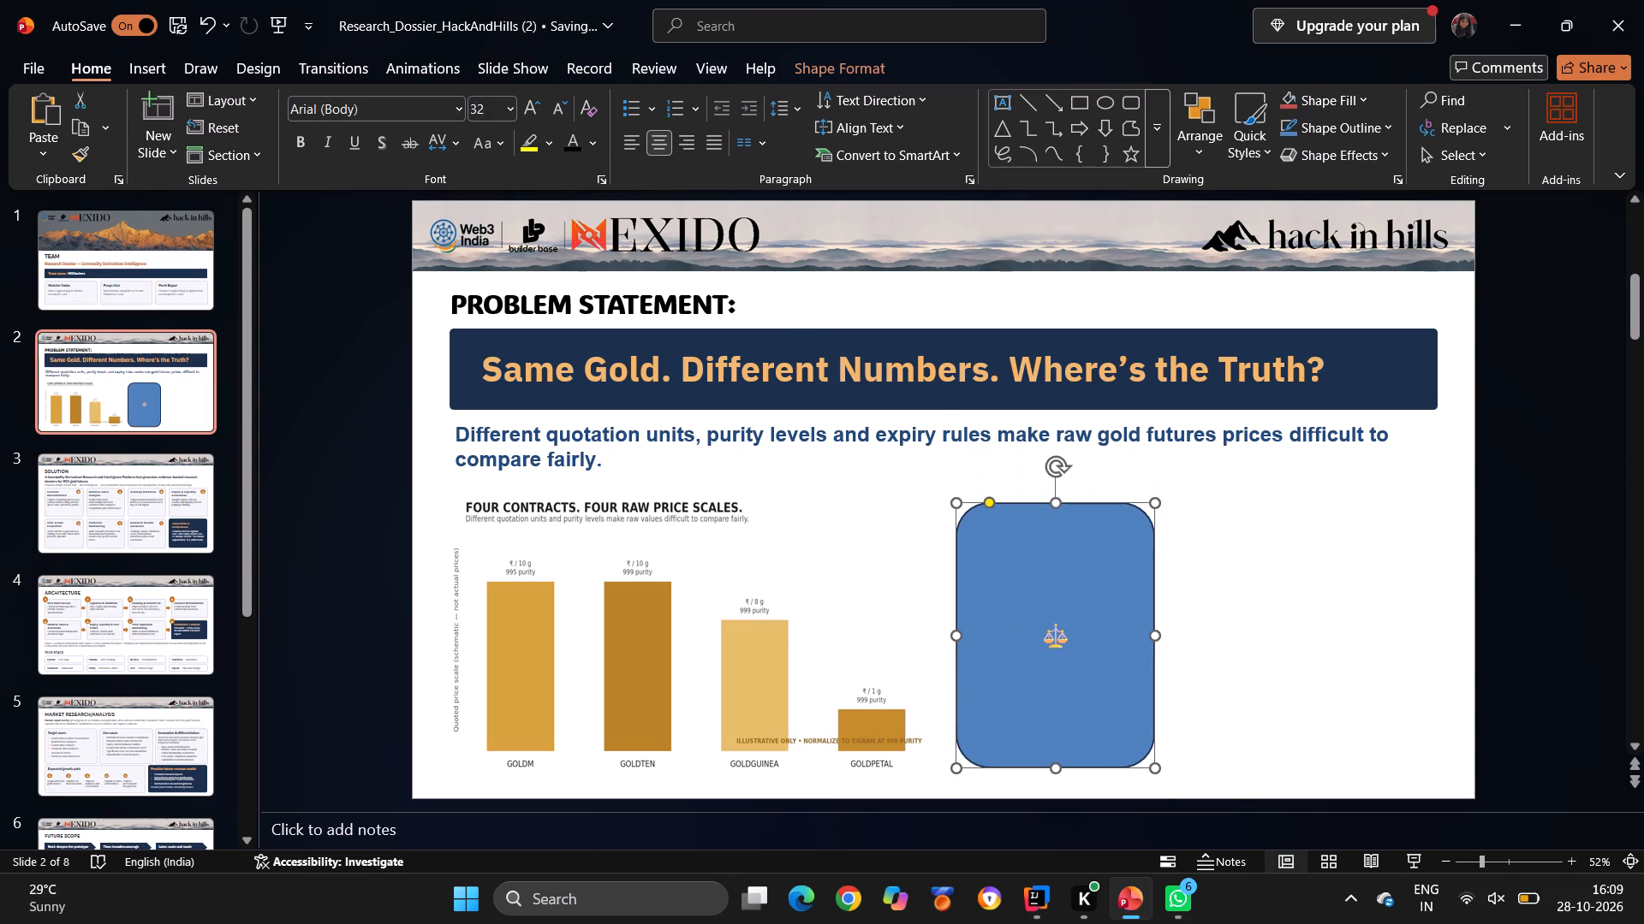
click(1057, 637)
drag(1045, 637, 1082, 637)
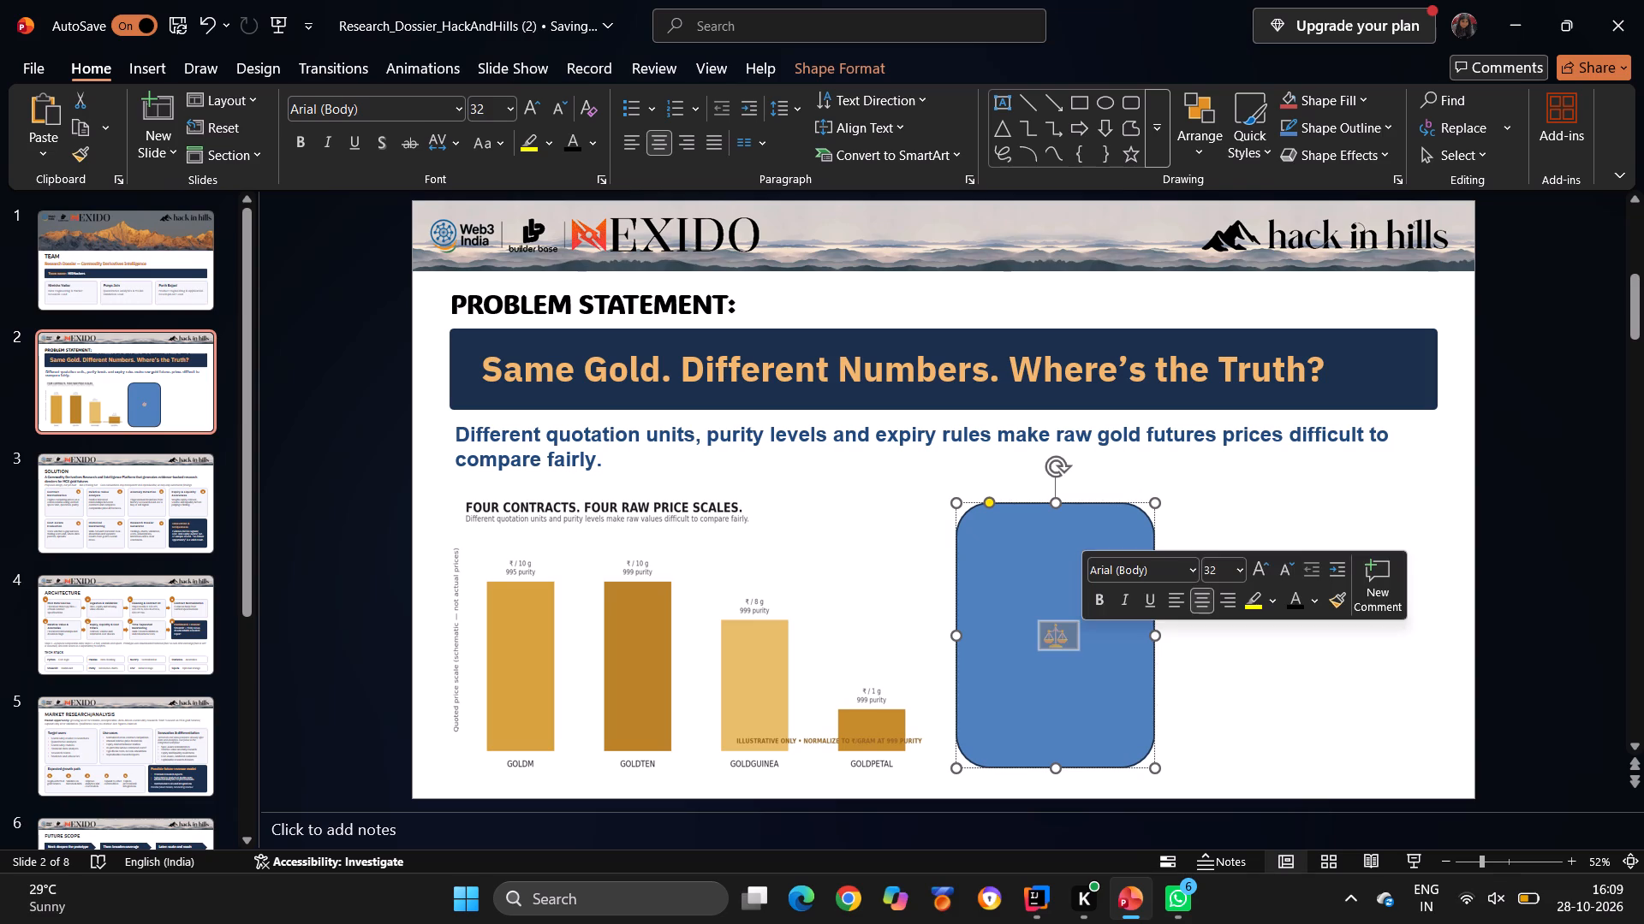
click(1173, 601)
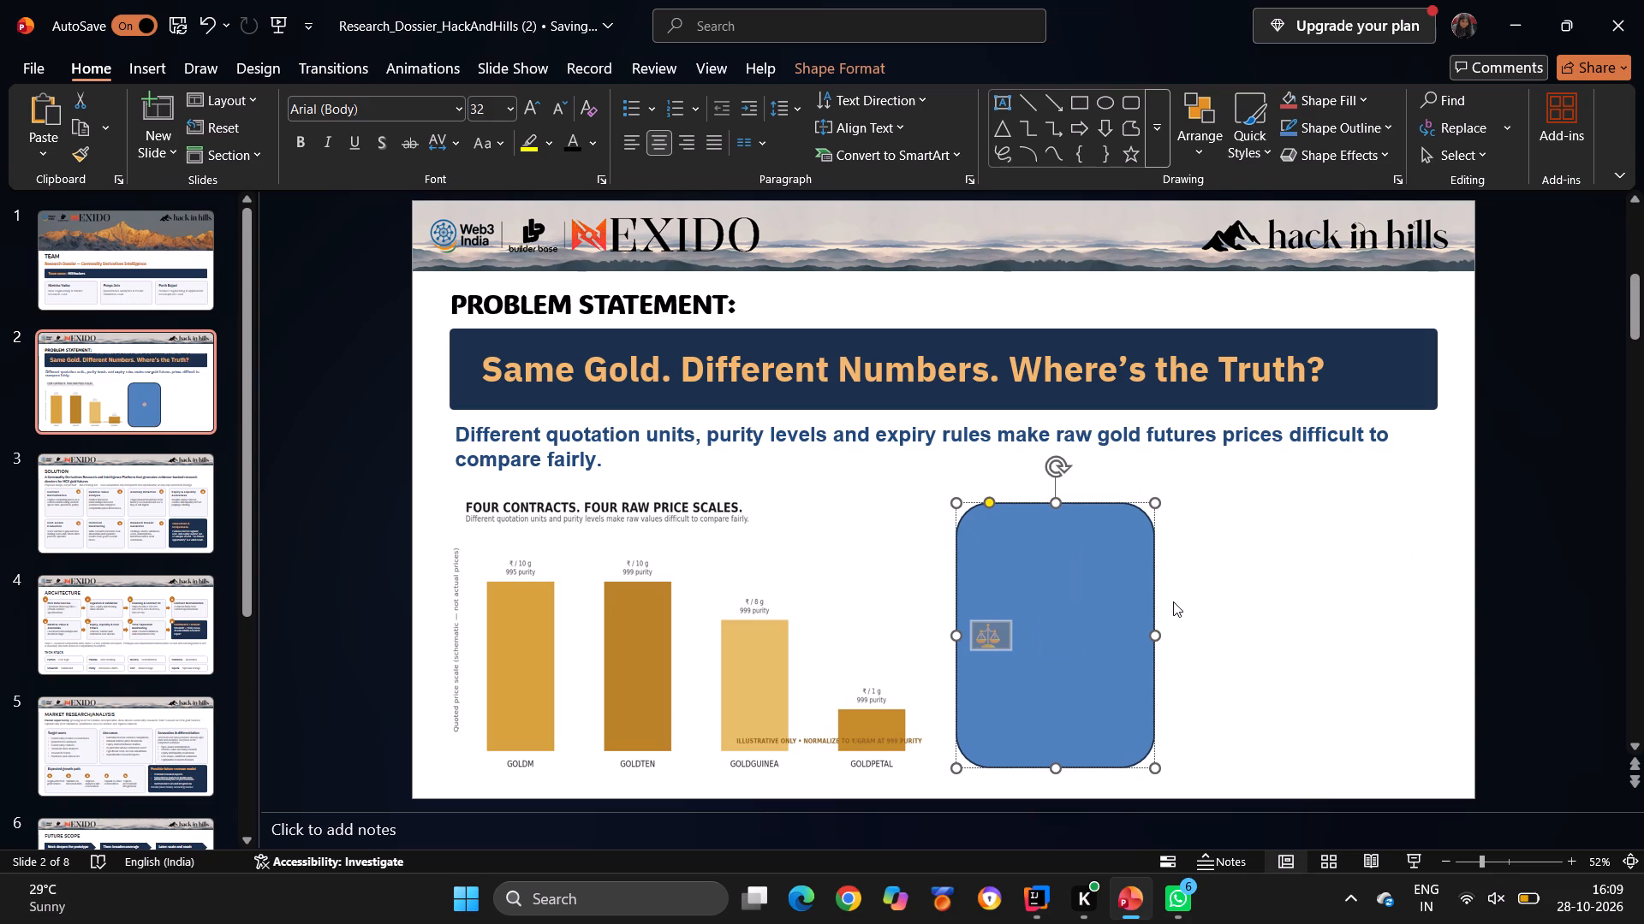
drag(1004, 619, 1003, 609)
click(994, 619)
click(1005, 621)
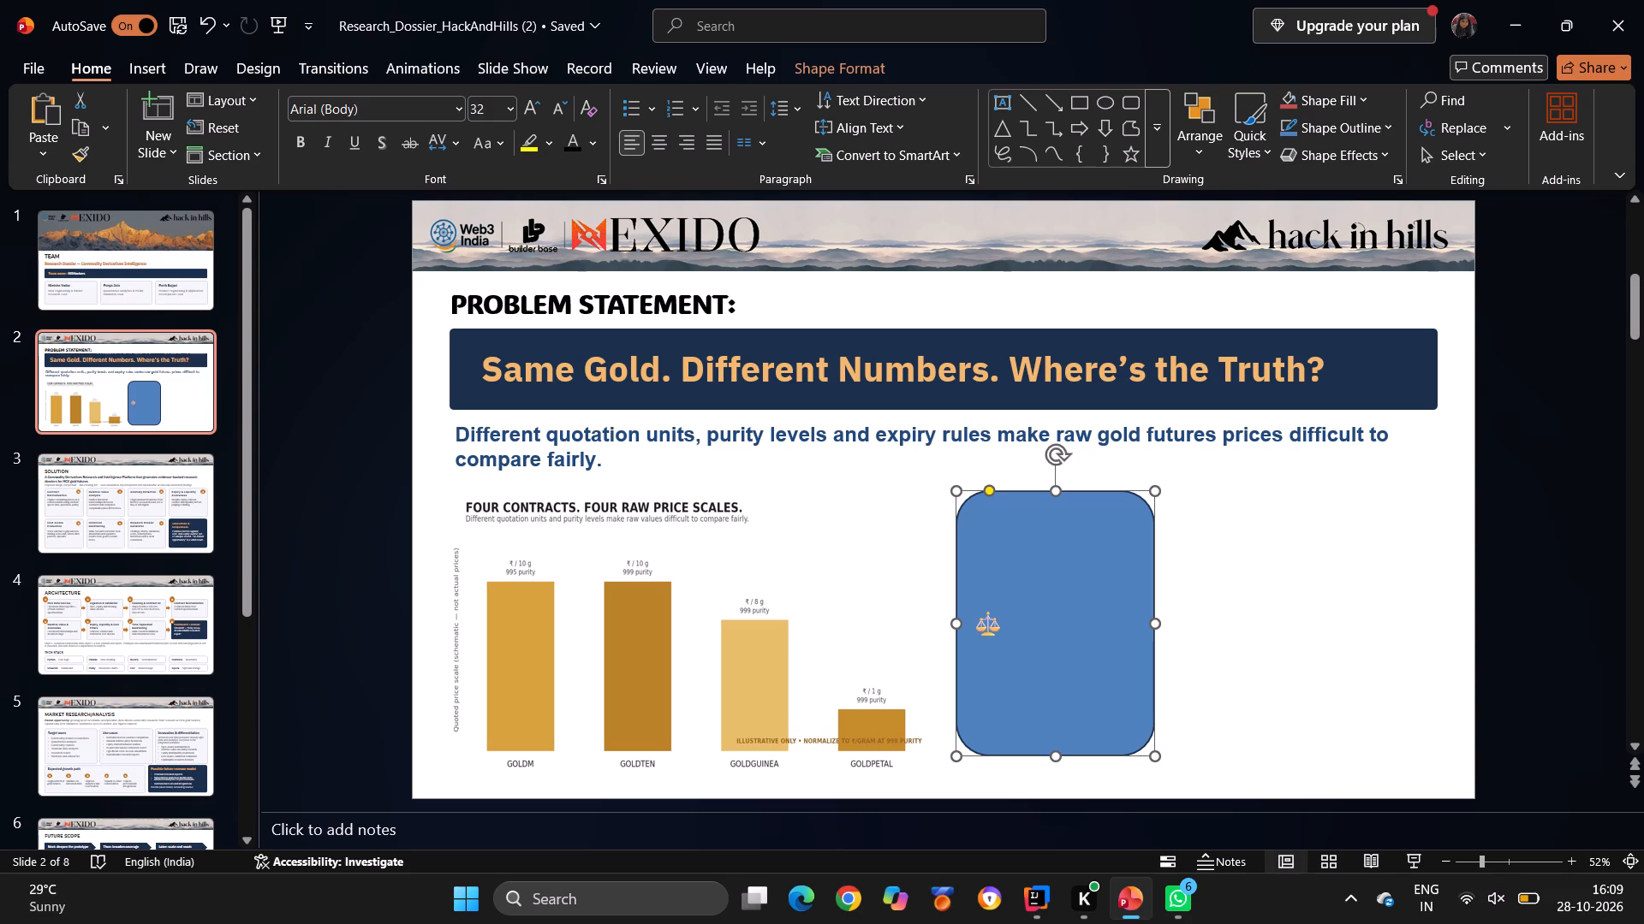
Delete the blue rounded rectangle together with its scales emoji.
click(1062, 621)
key(Delete)
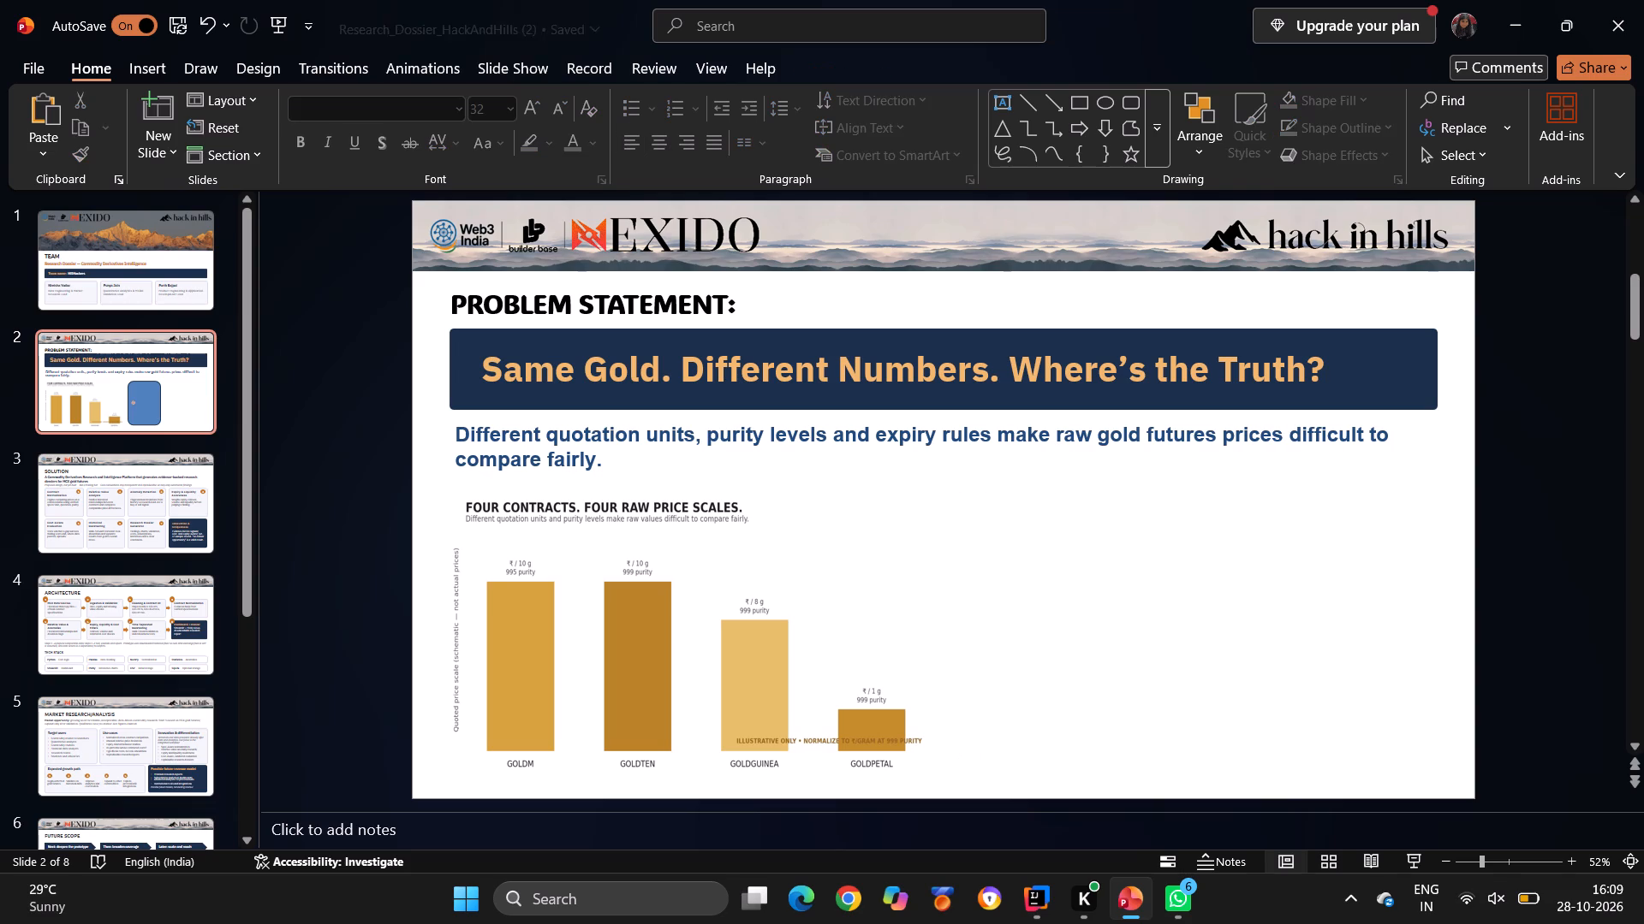
Draw a text box in the empty area beside the bar chart and paste the scales emoji into it.
double_click(990, 519)
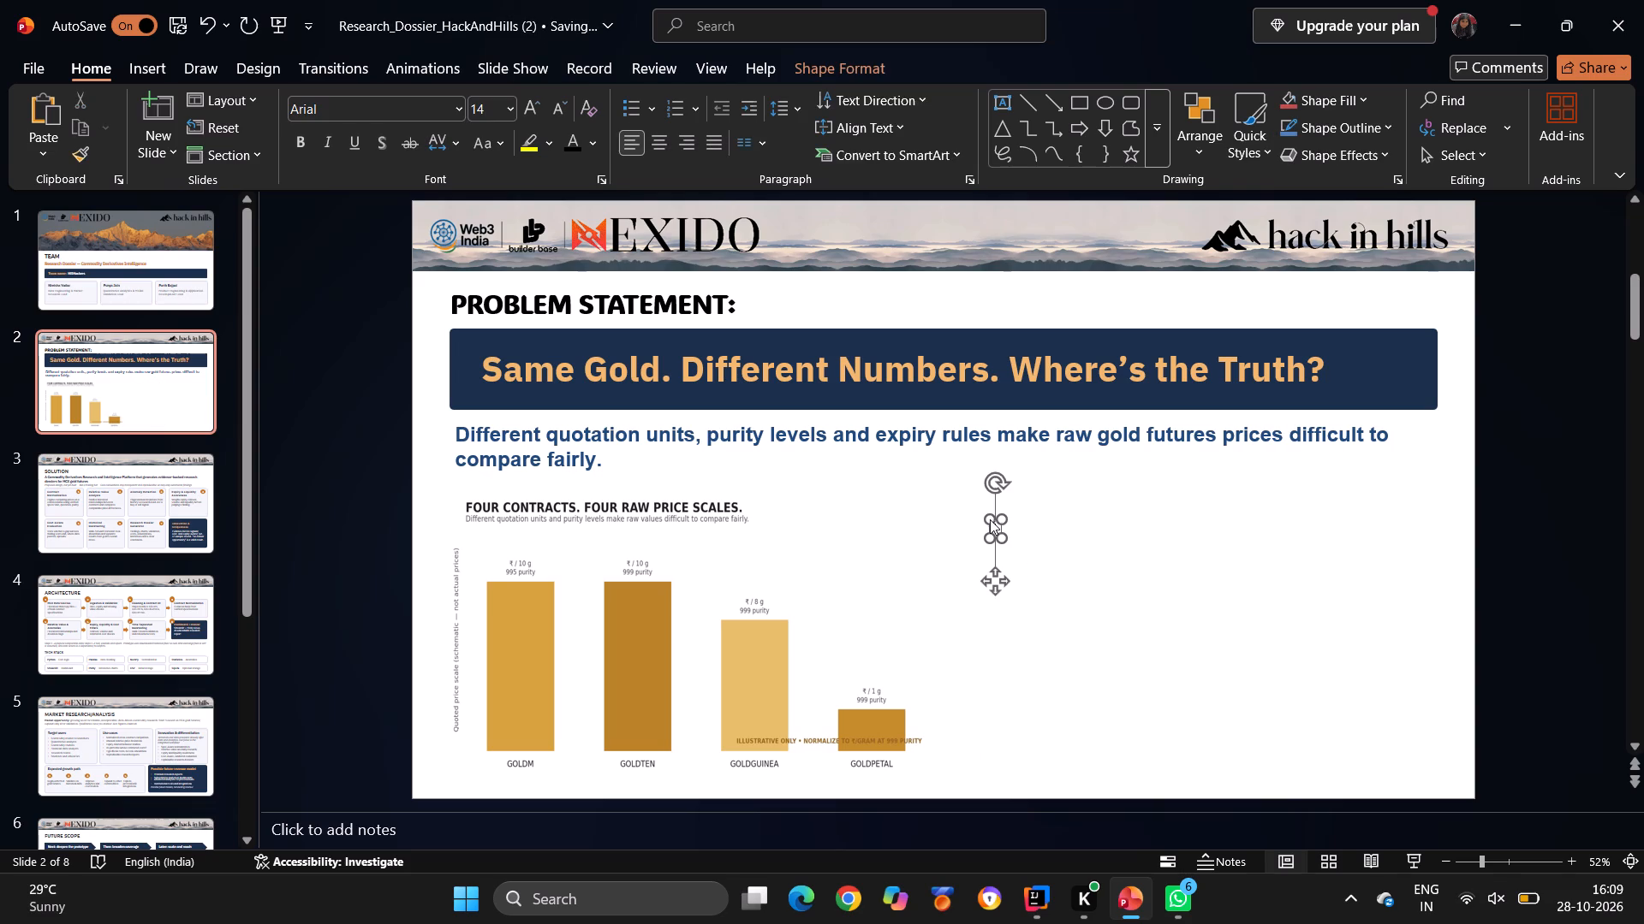
drag(1003, 539, 1022, 542)
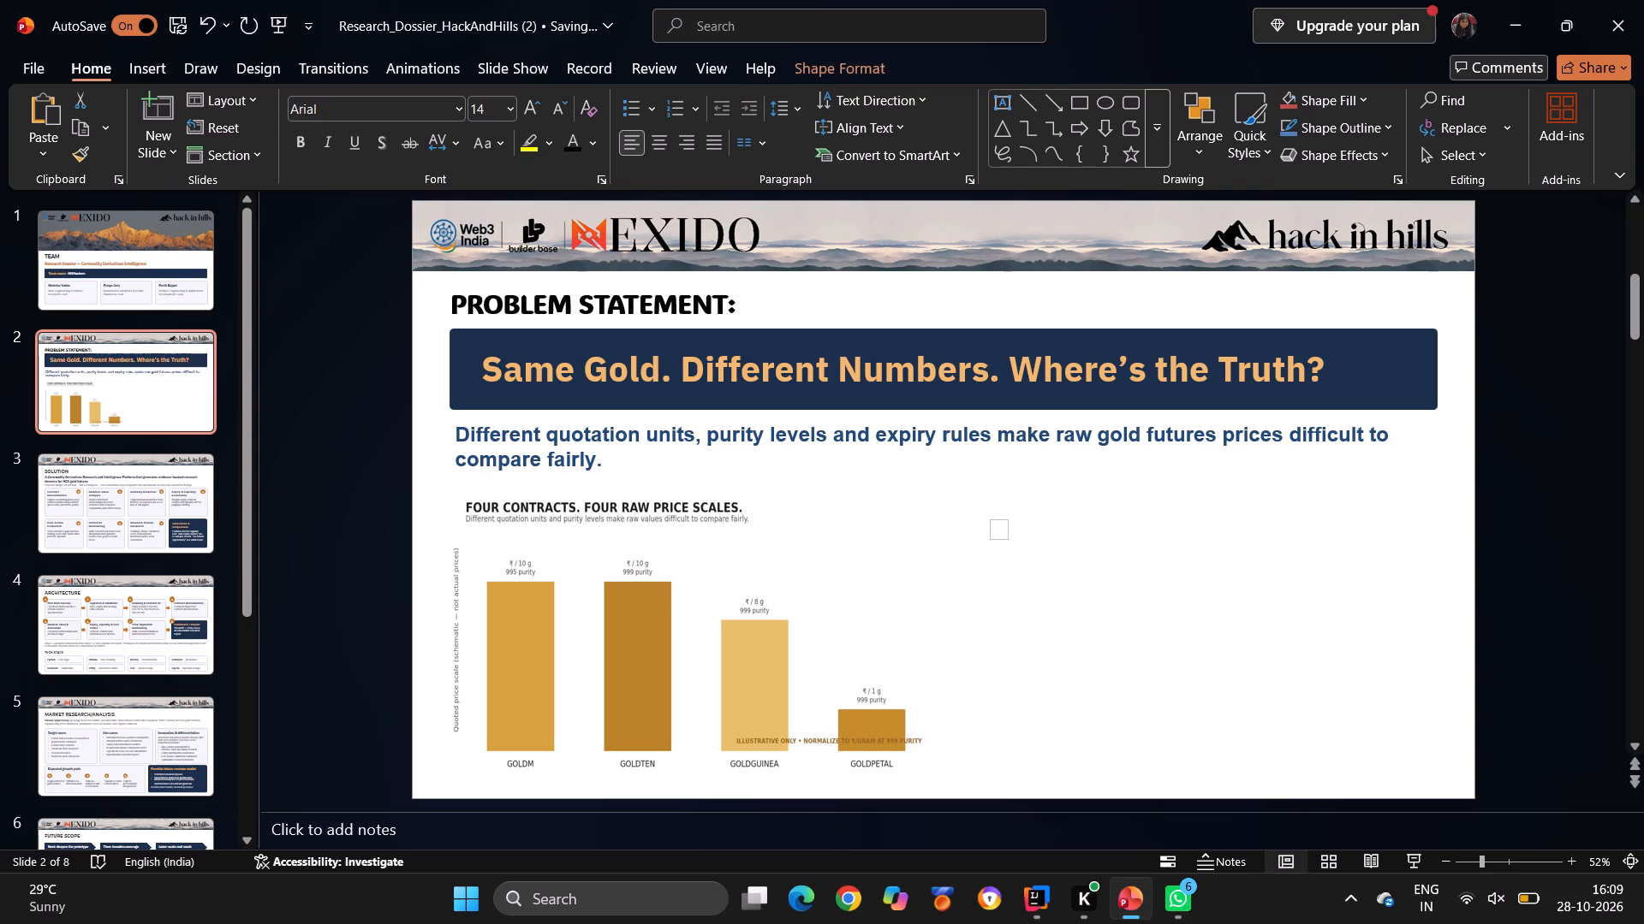
drag(1022, 542, 1113, 721)
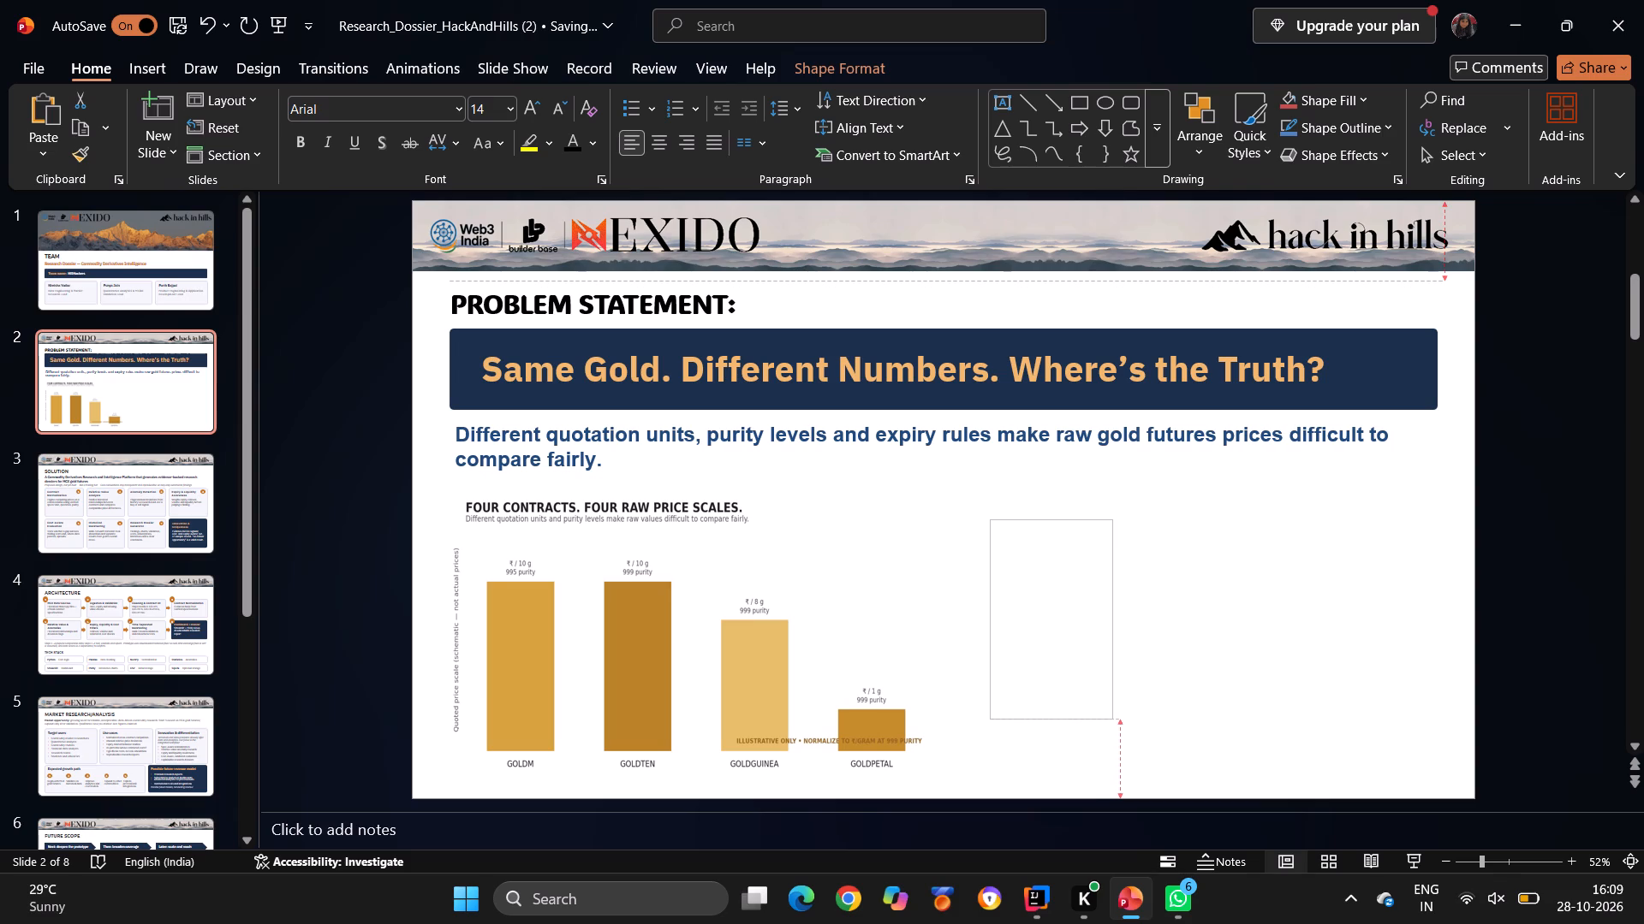
drag(1113, 721, 1155, 744)
click(1010, 543)
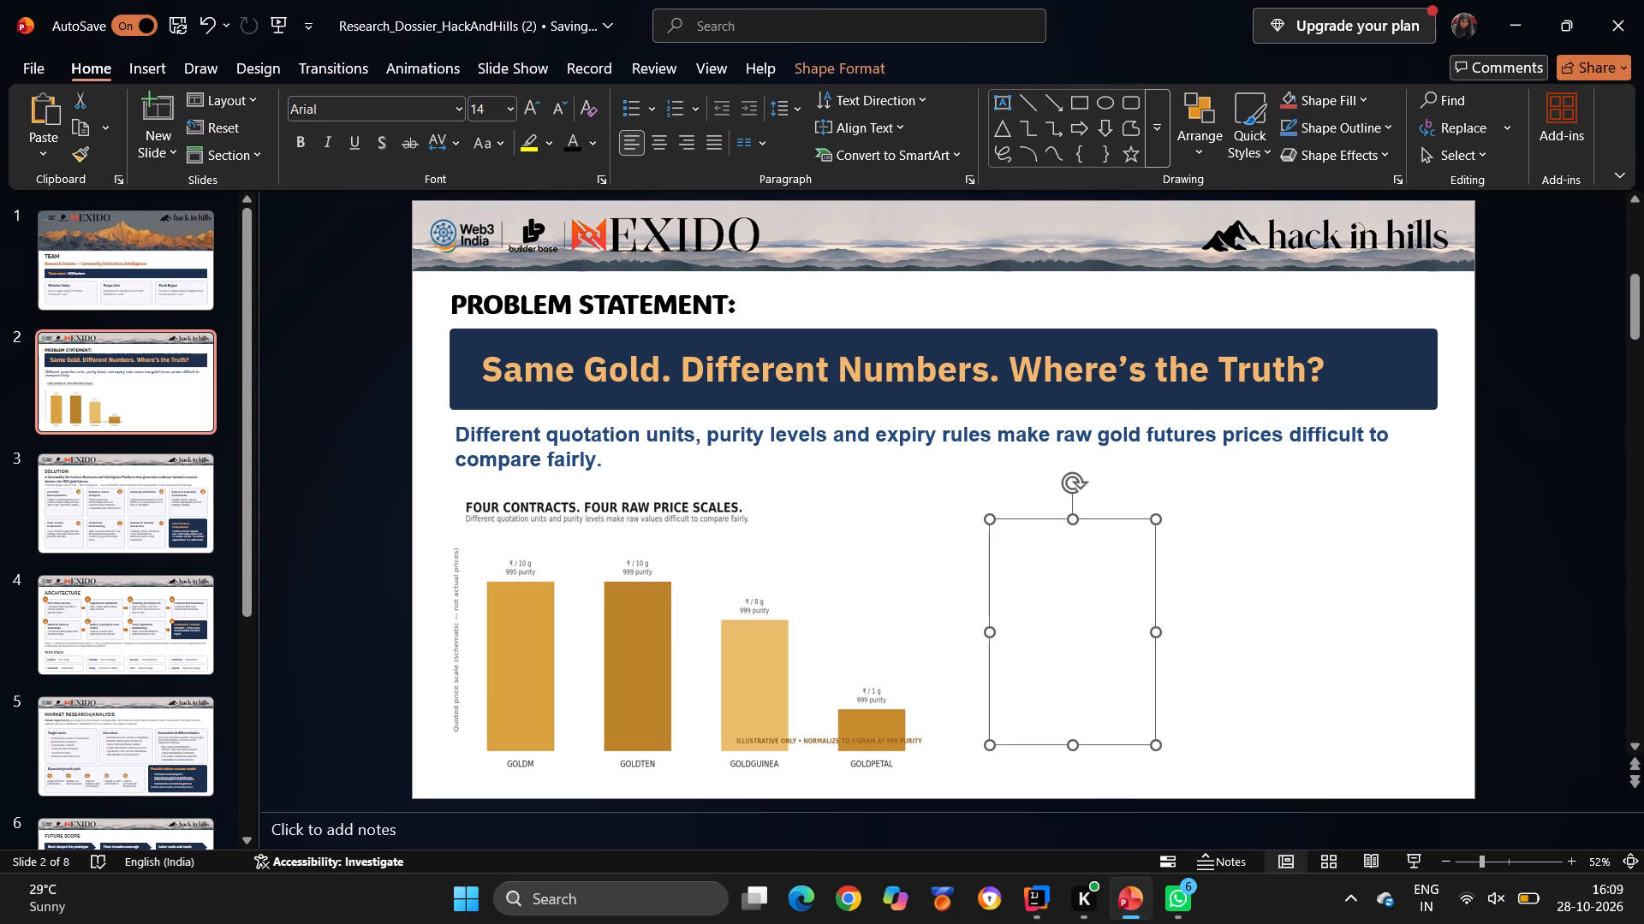
double_click(1013, 537)
key(ctrl+v)
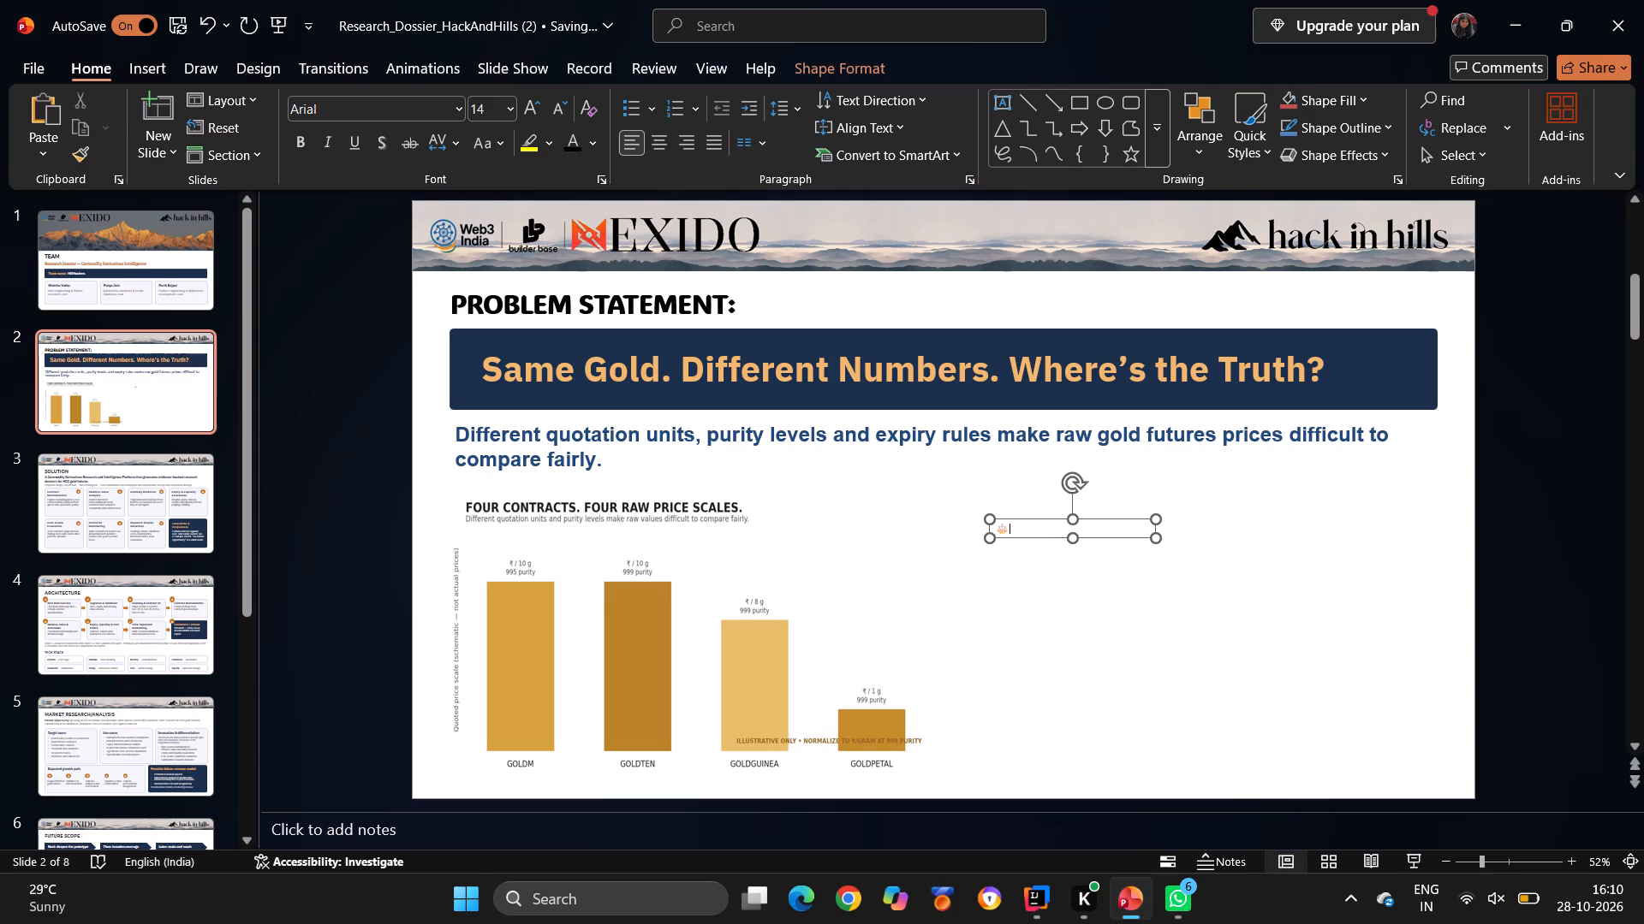
Set the font size of the scales emoji in the new text box to 60.
drag(1009, 529, 992, 529)
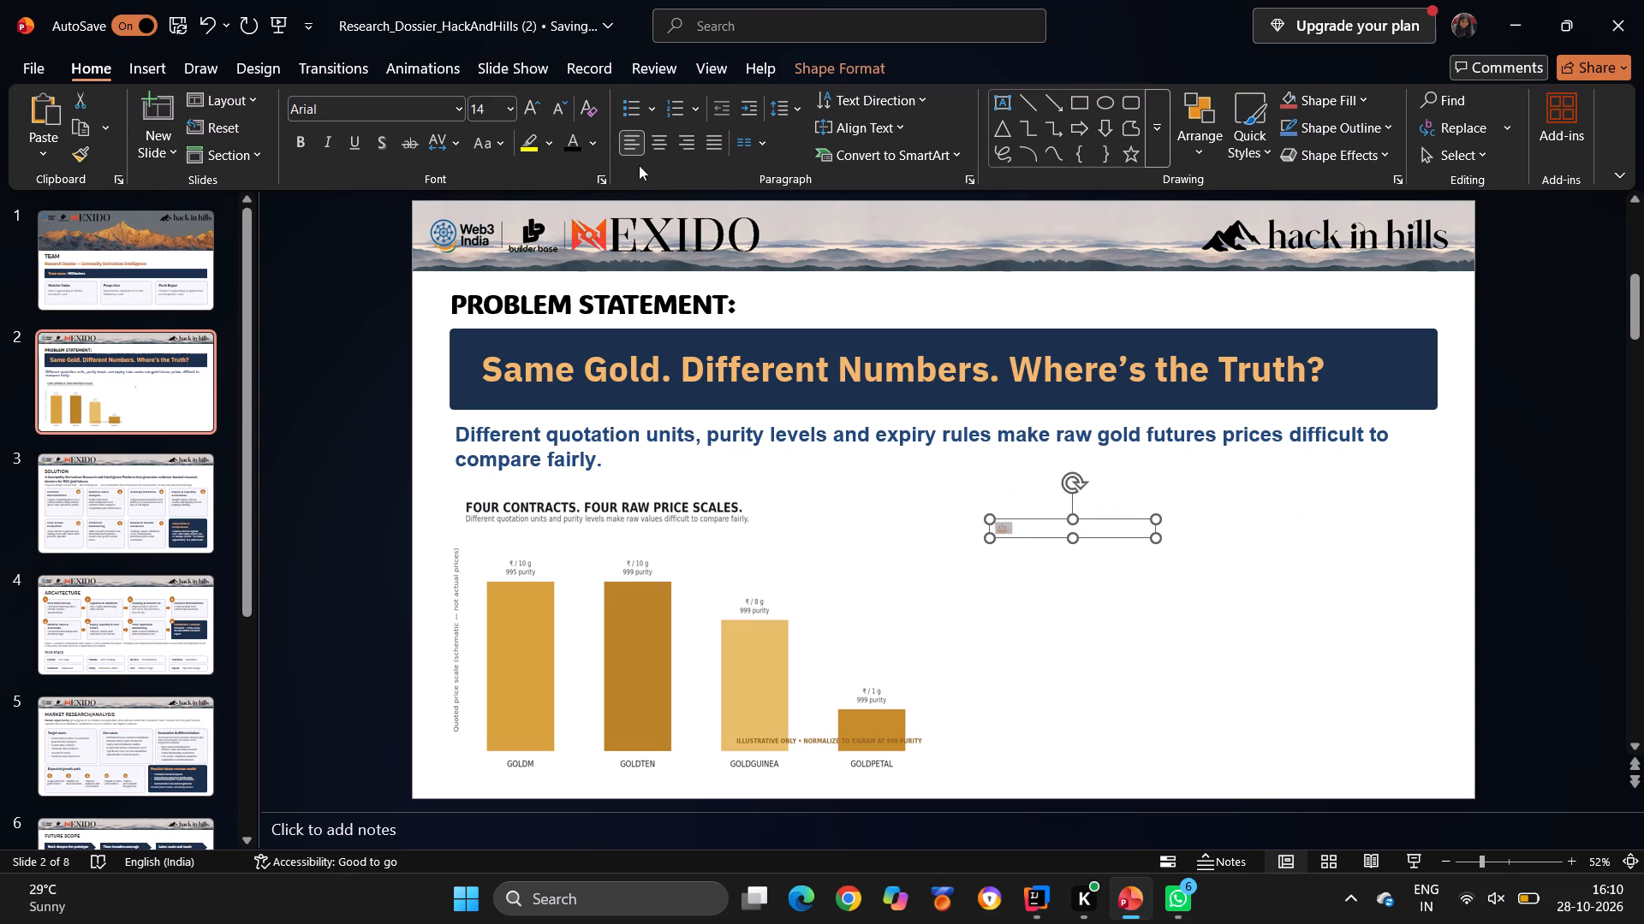
click(509, 105)
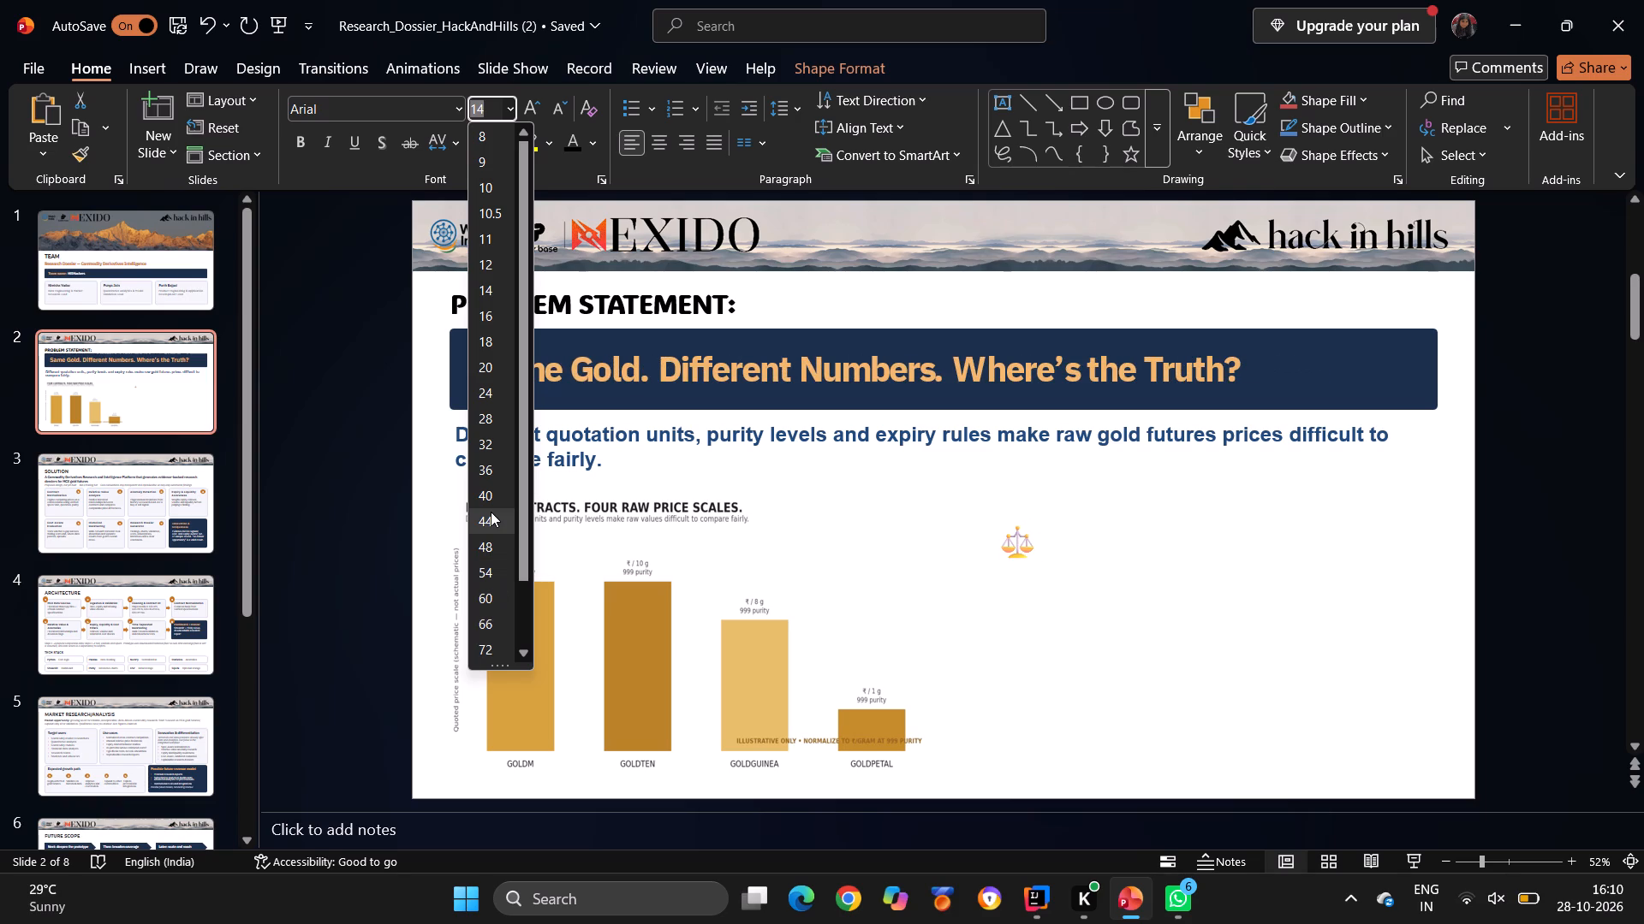
click(495, 589)
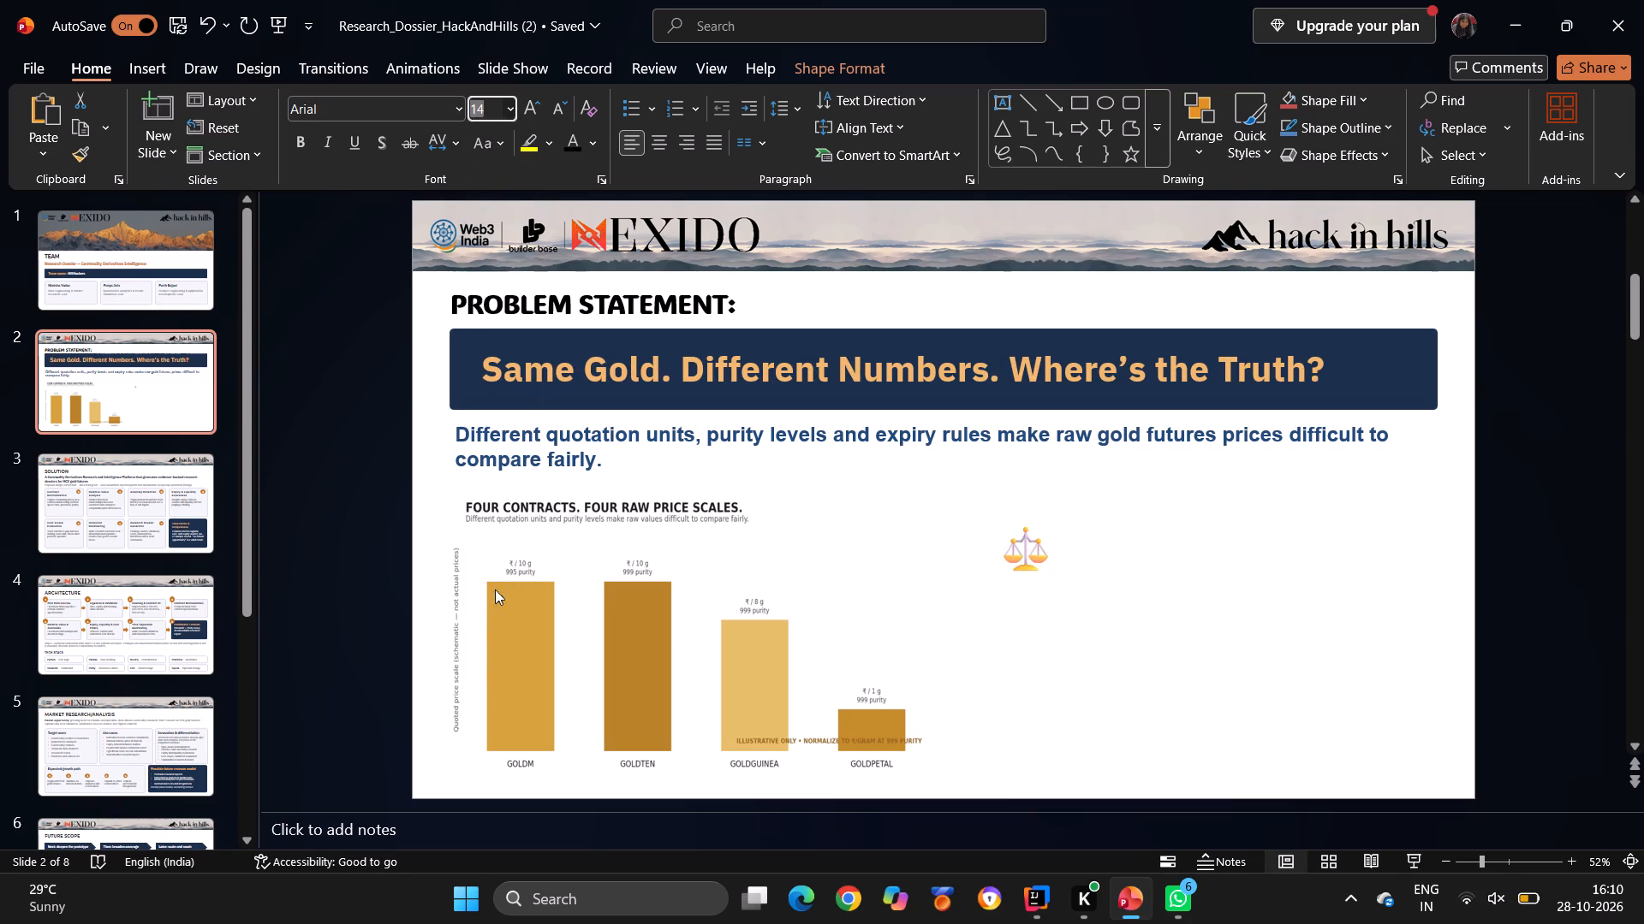
click(1214, 625)
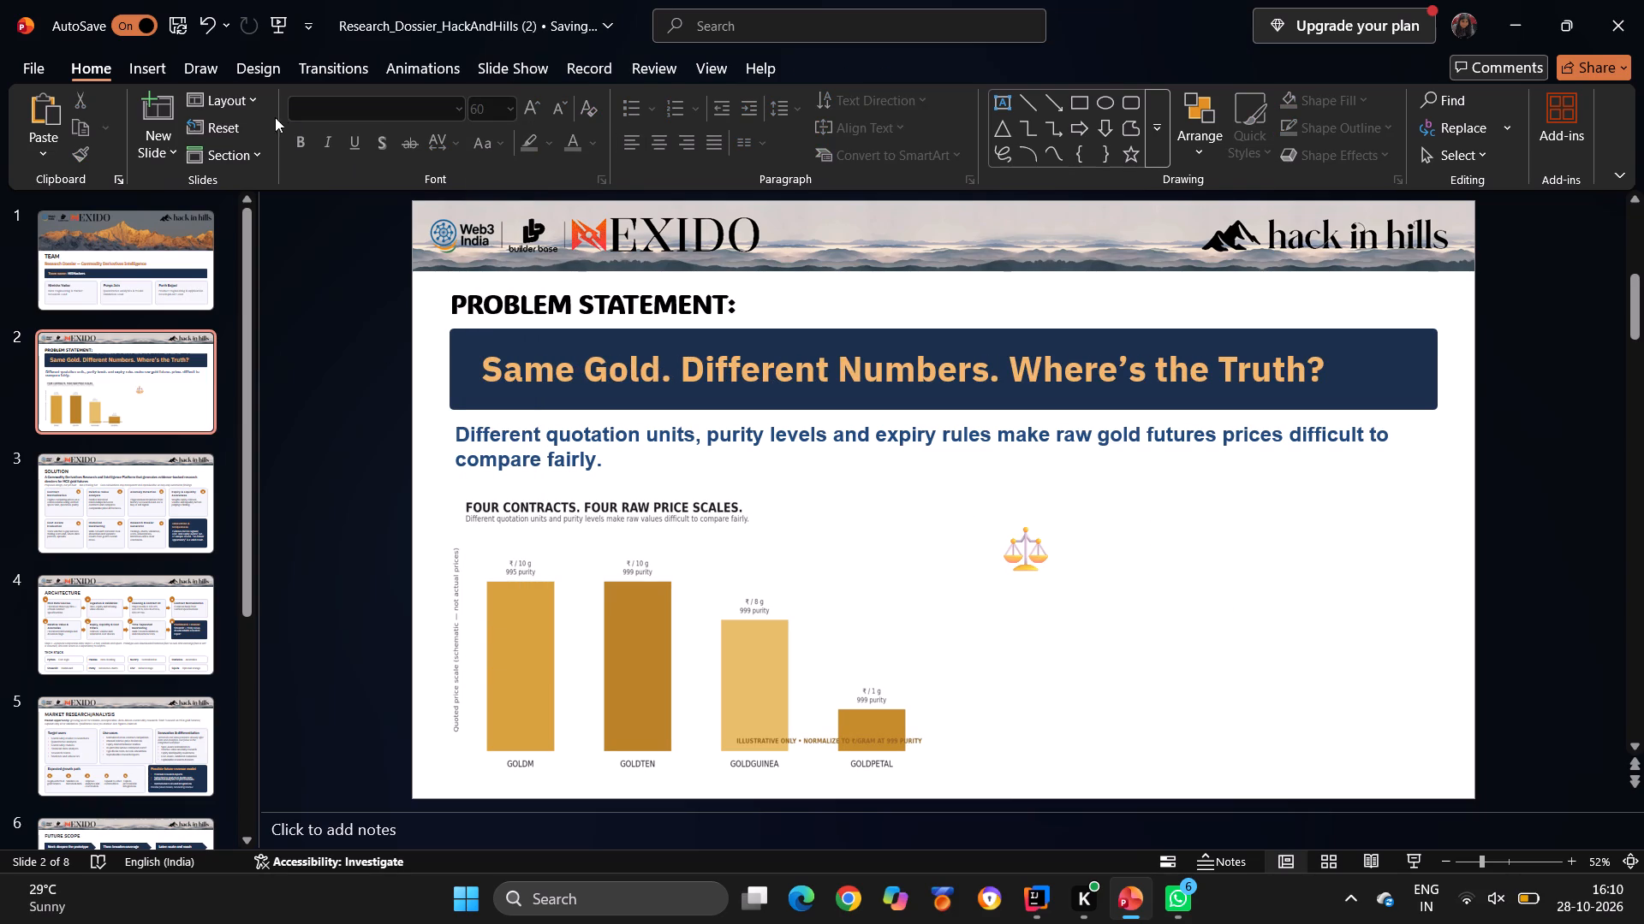
Draw a rounded rectangle about 12.45 cm high and 6.31 cm wide beside the bar chart, over the scales emoji.
click(140, 76)
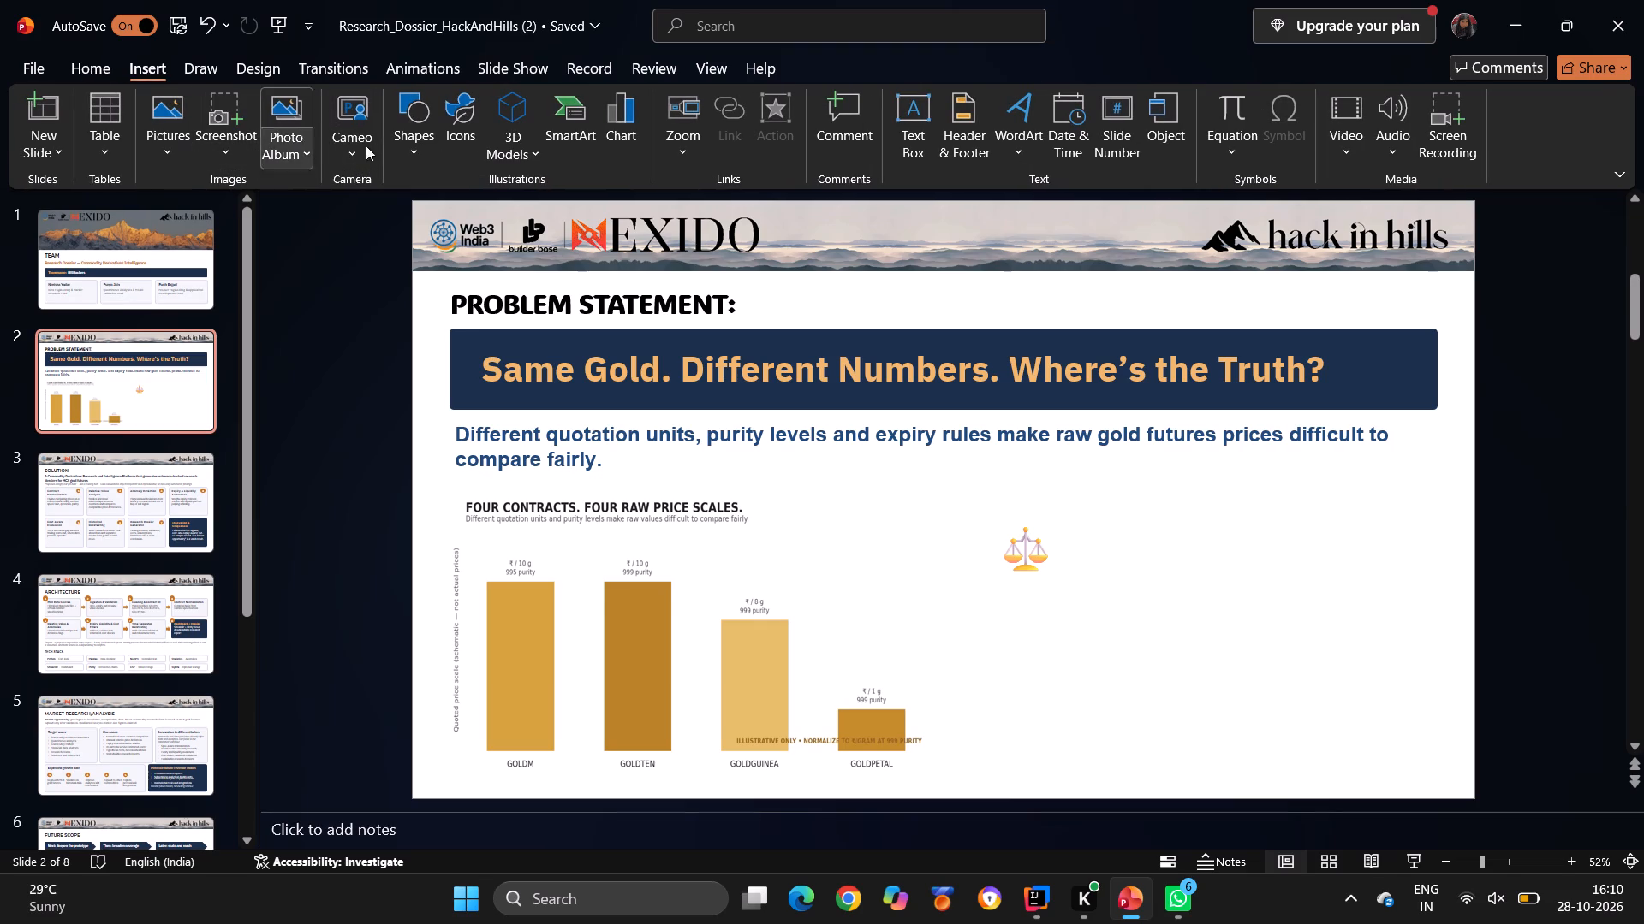
click(423, 153)
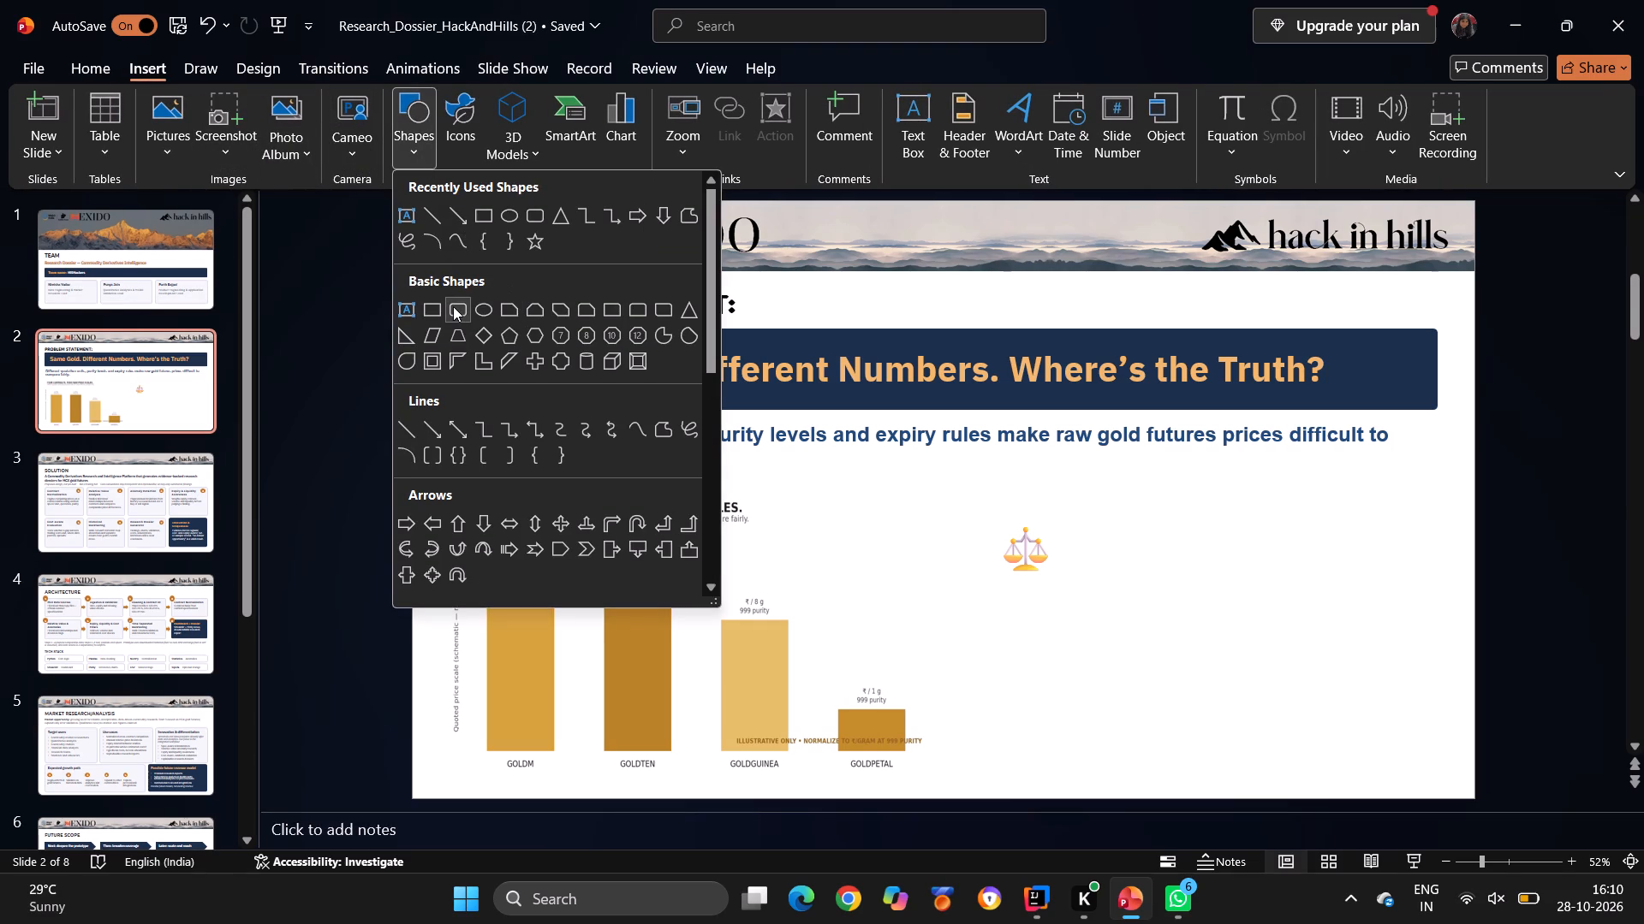
click(457, 308)
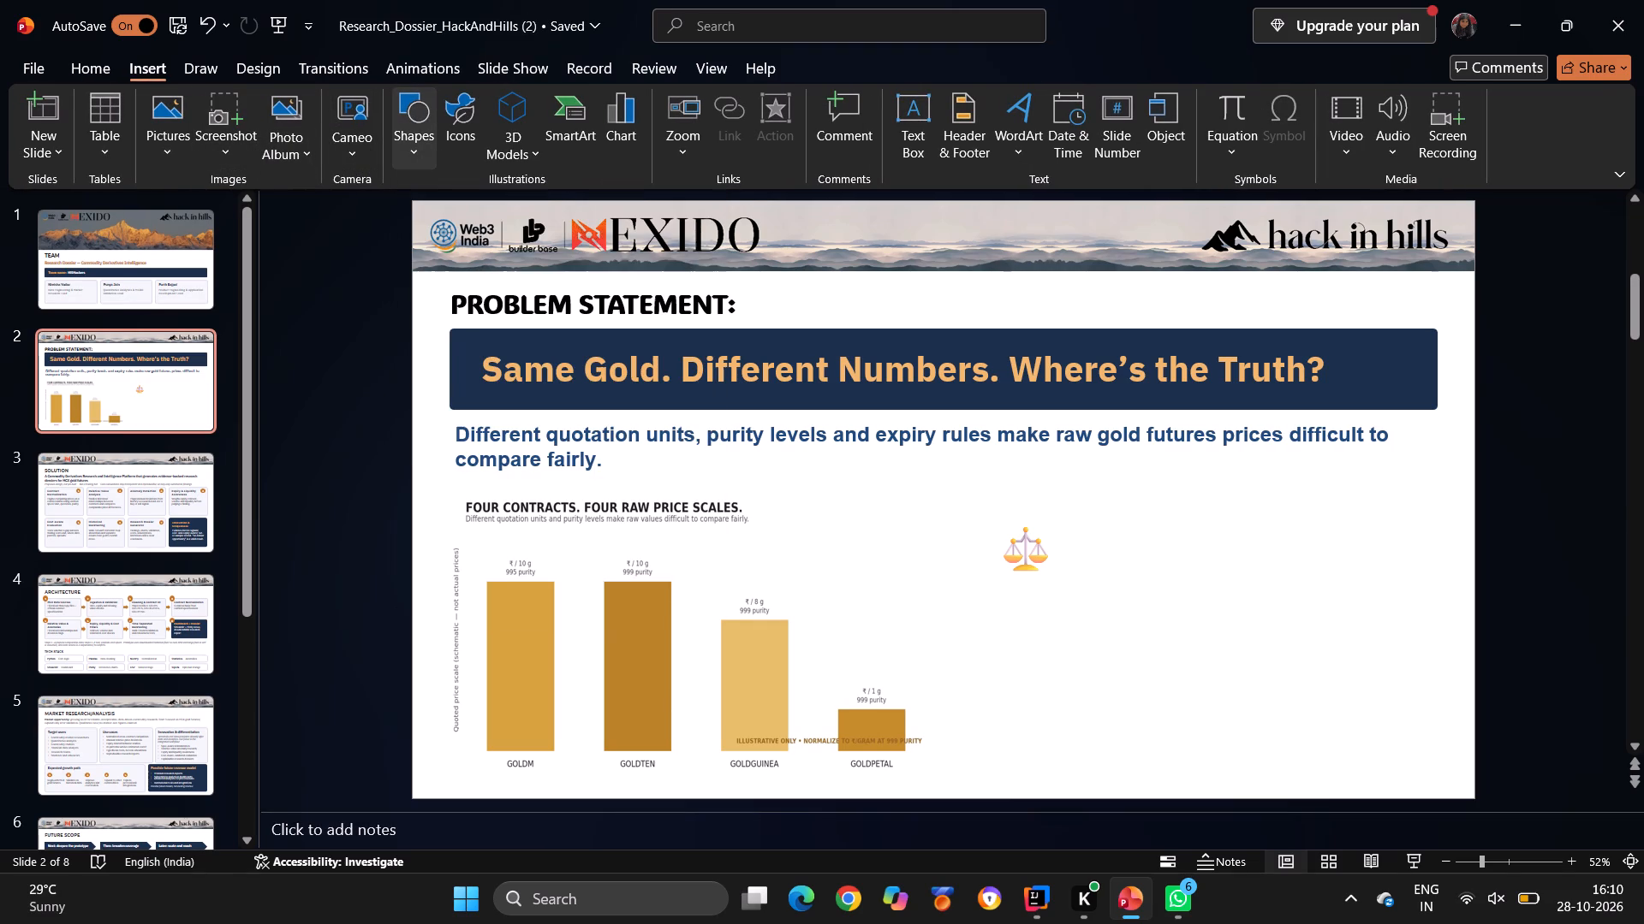
drag(990, 513, 1105, 639)
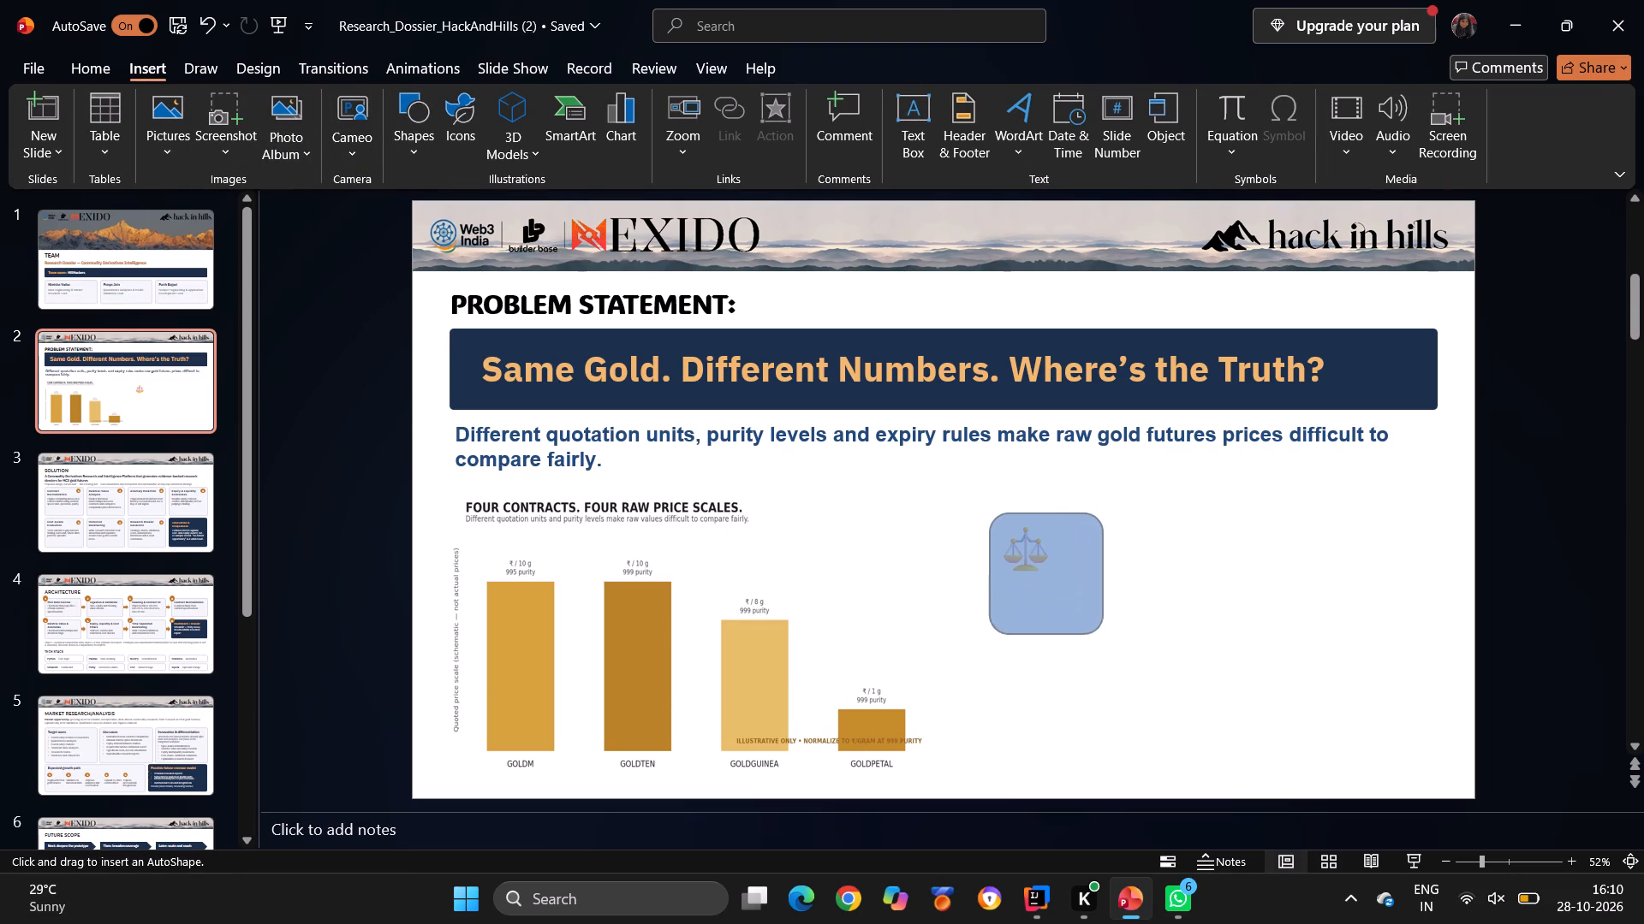
drag(1105, 639, 1133, 776)
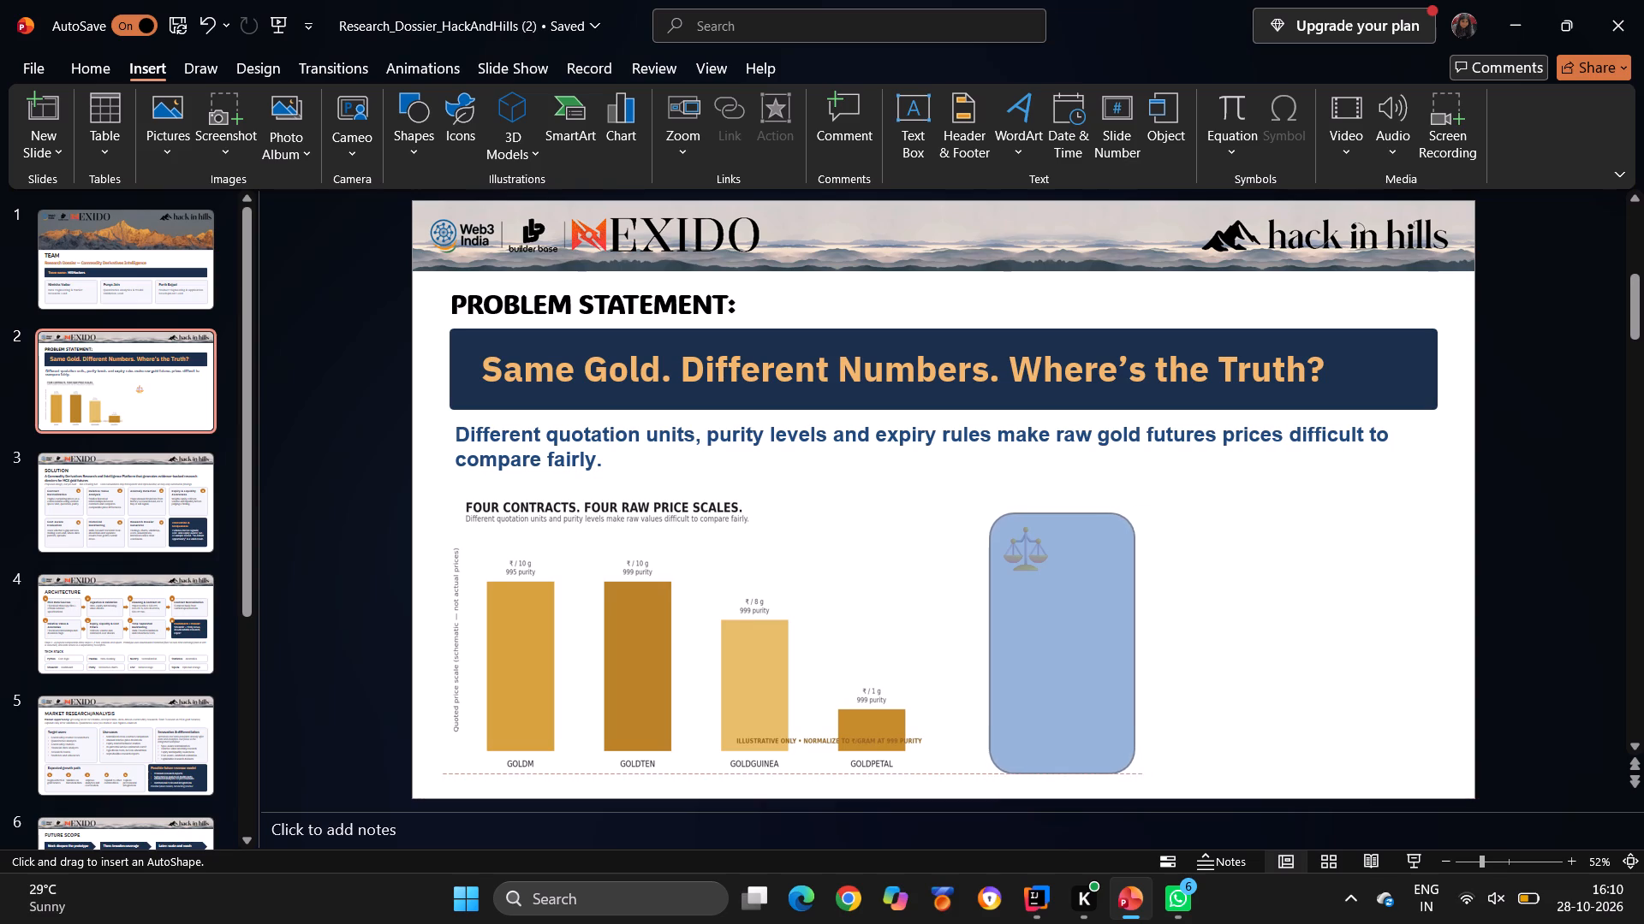
drag(1133, 776, 1122, 772)
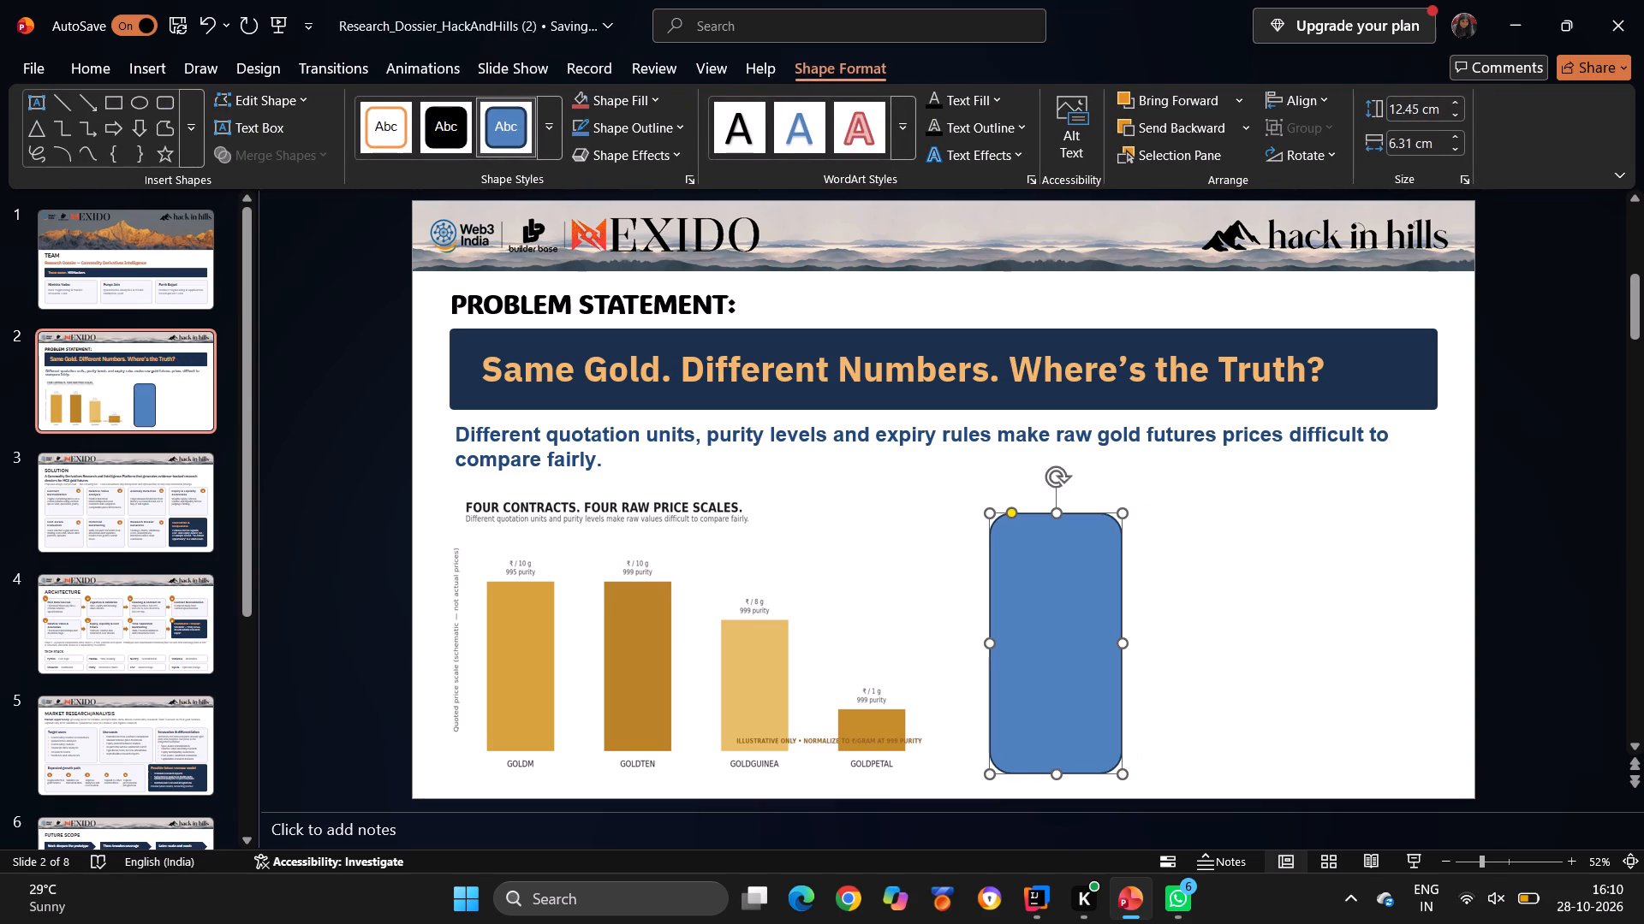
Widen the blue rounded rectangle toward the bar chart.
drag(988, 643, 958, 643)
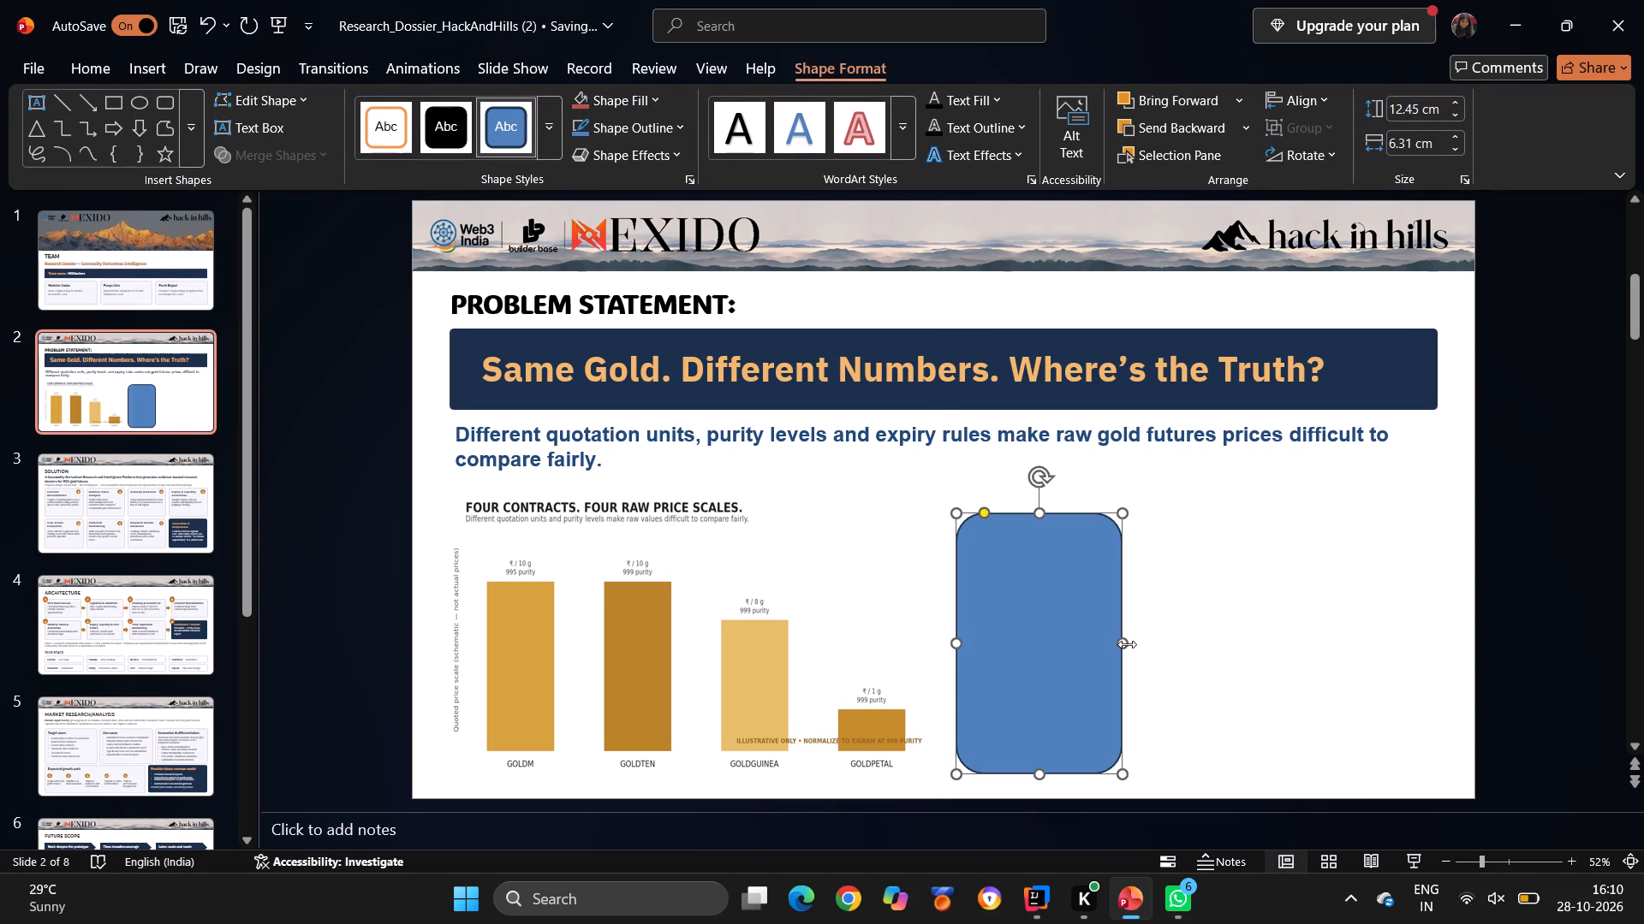
Delete the blue rounded rectangle covering the scales emoji beside the bar chart.
click(1058, 621)
key(Delete)
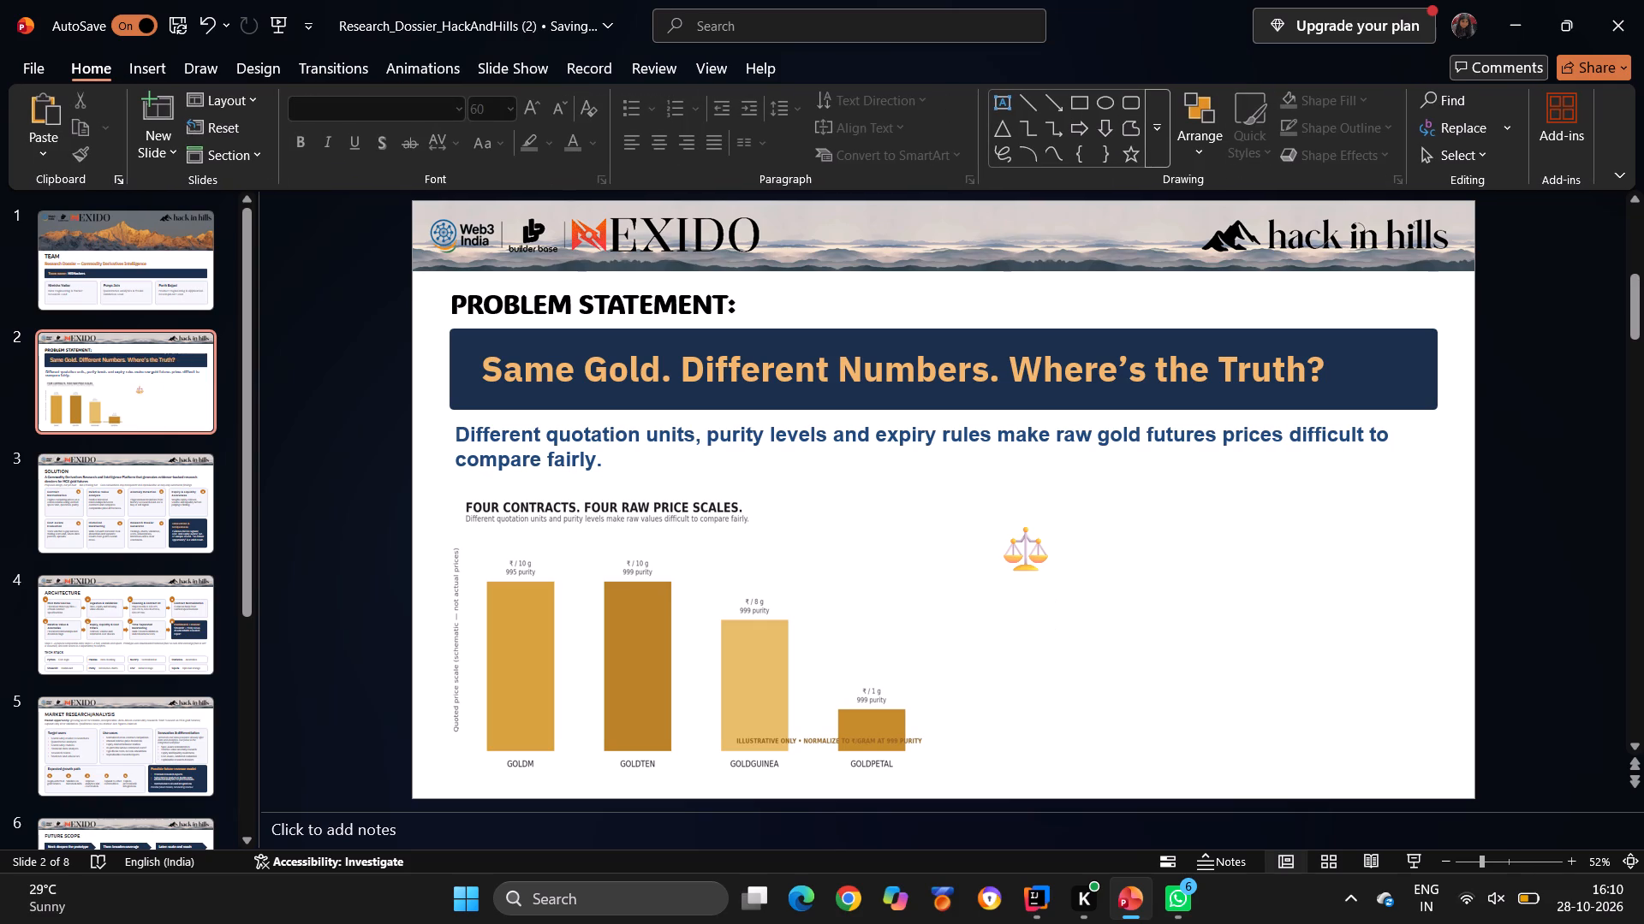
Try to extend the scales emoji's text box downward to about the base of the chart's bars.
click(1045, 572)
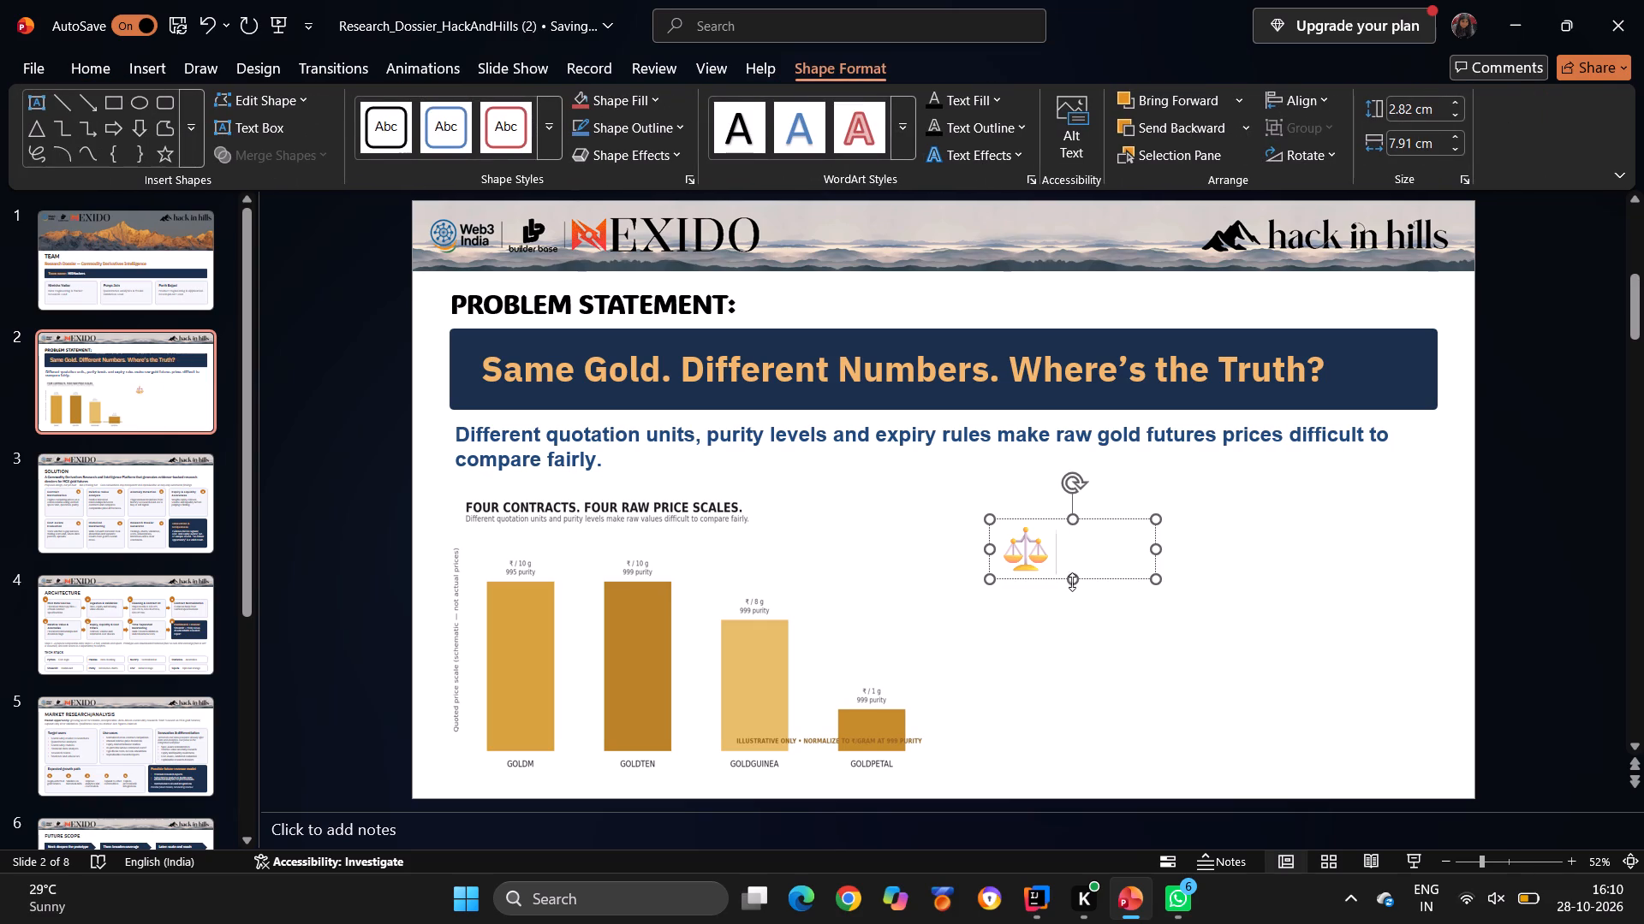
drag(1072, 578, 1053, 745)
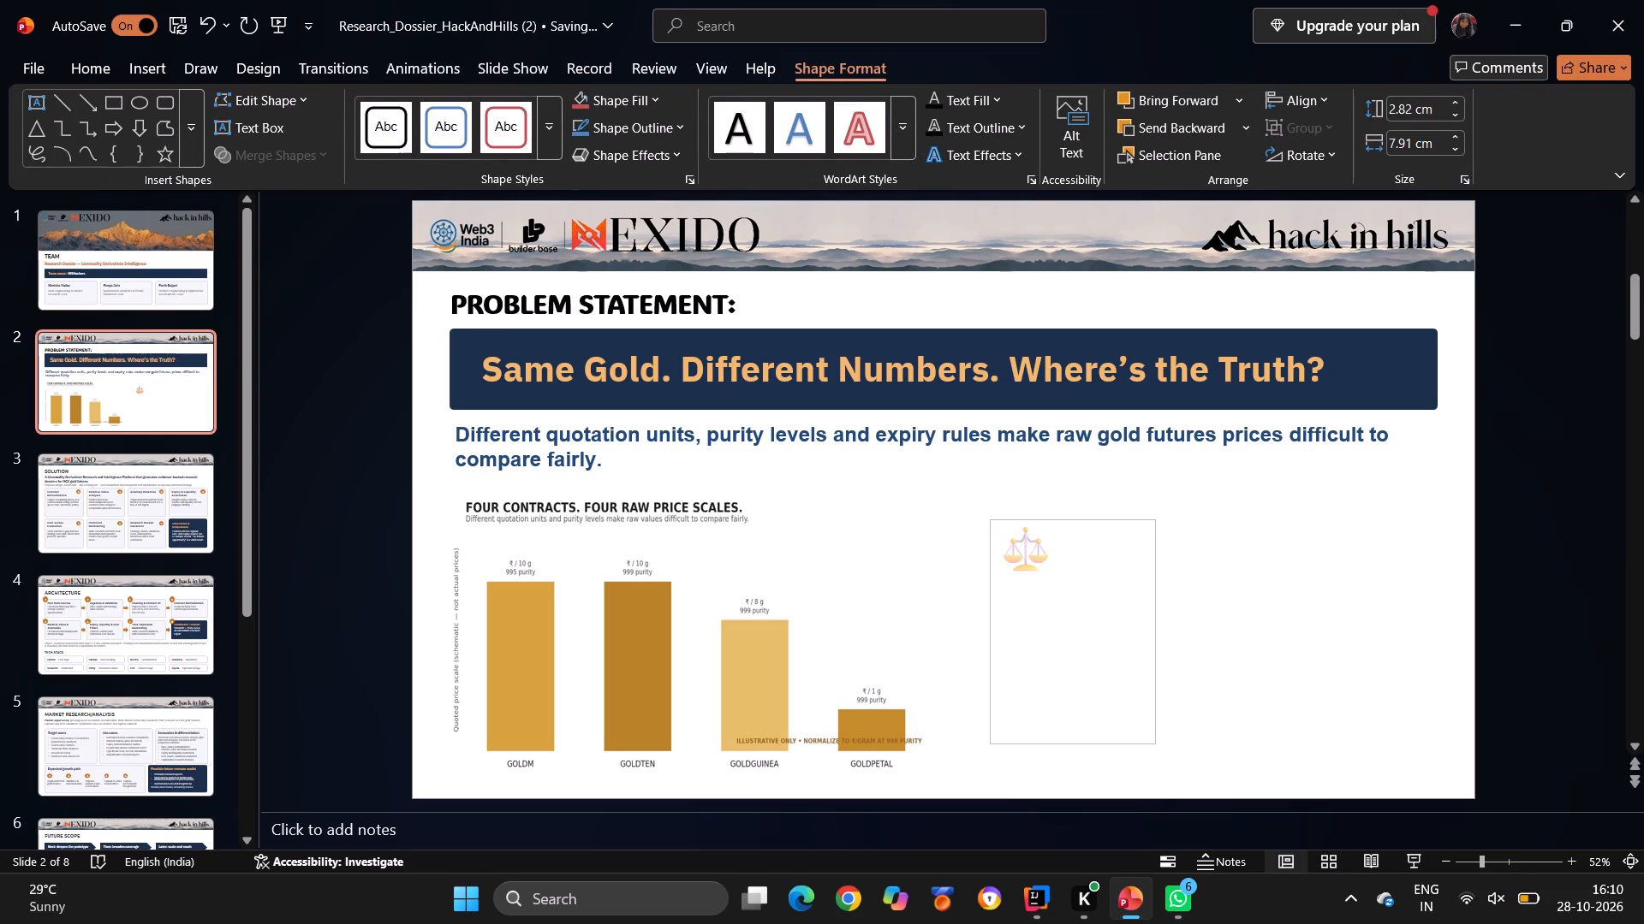
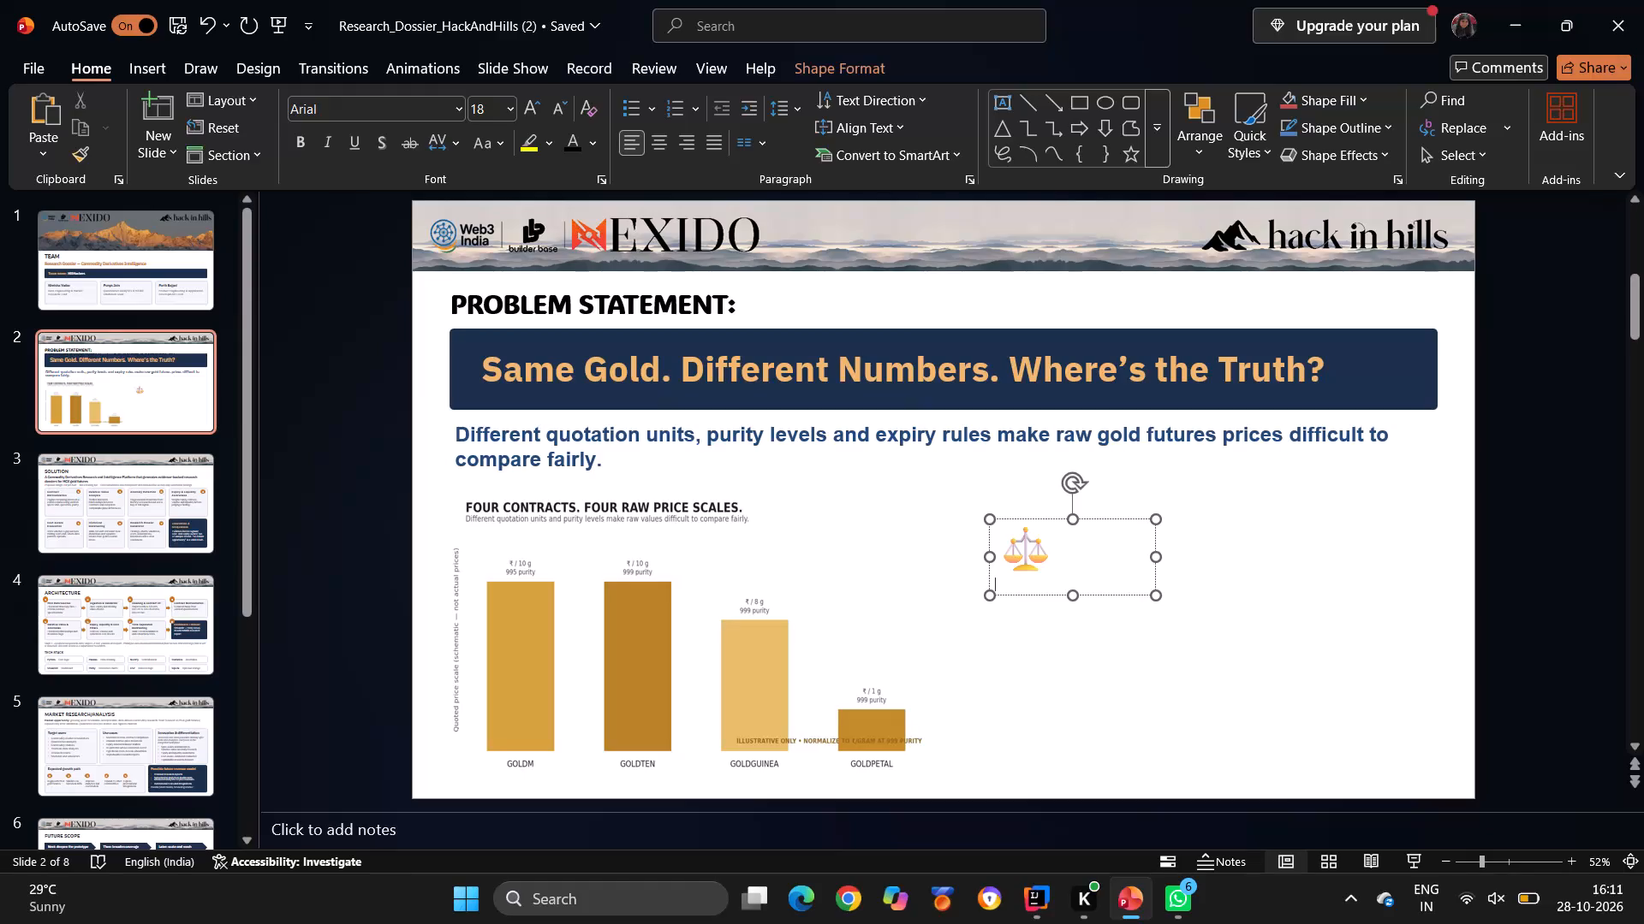
Paste the "DIFFERENT QUOTATION UNITS" heading and its sentence on gold contract quantities below the scales emoji in the text box.
key(ctrl+v)
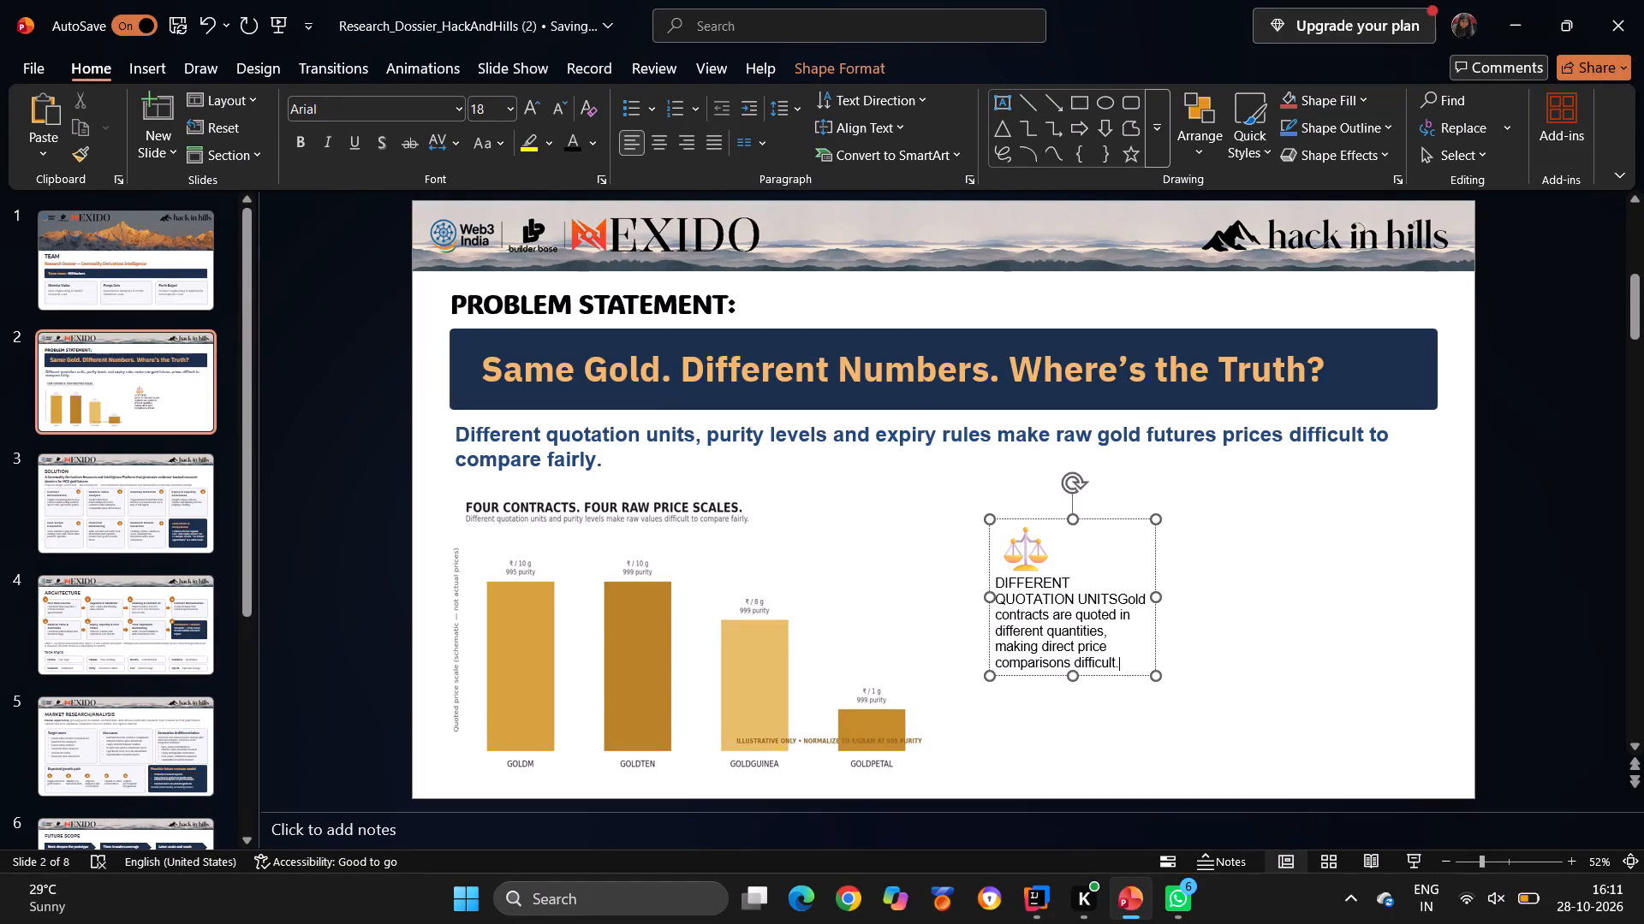
drag(1071, 675, 1072, 710)
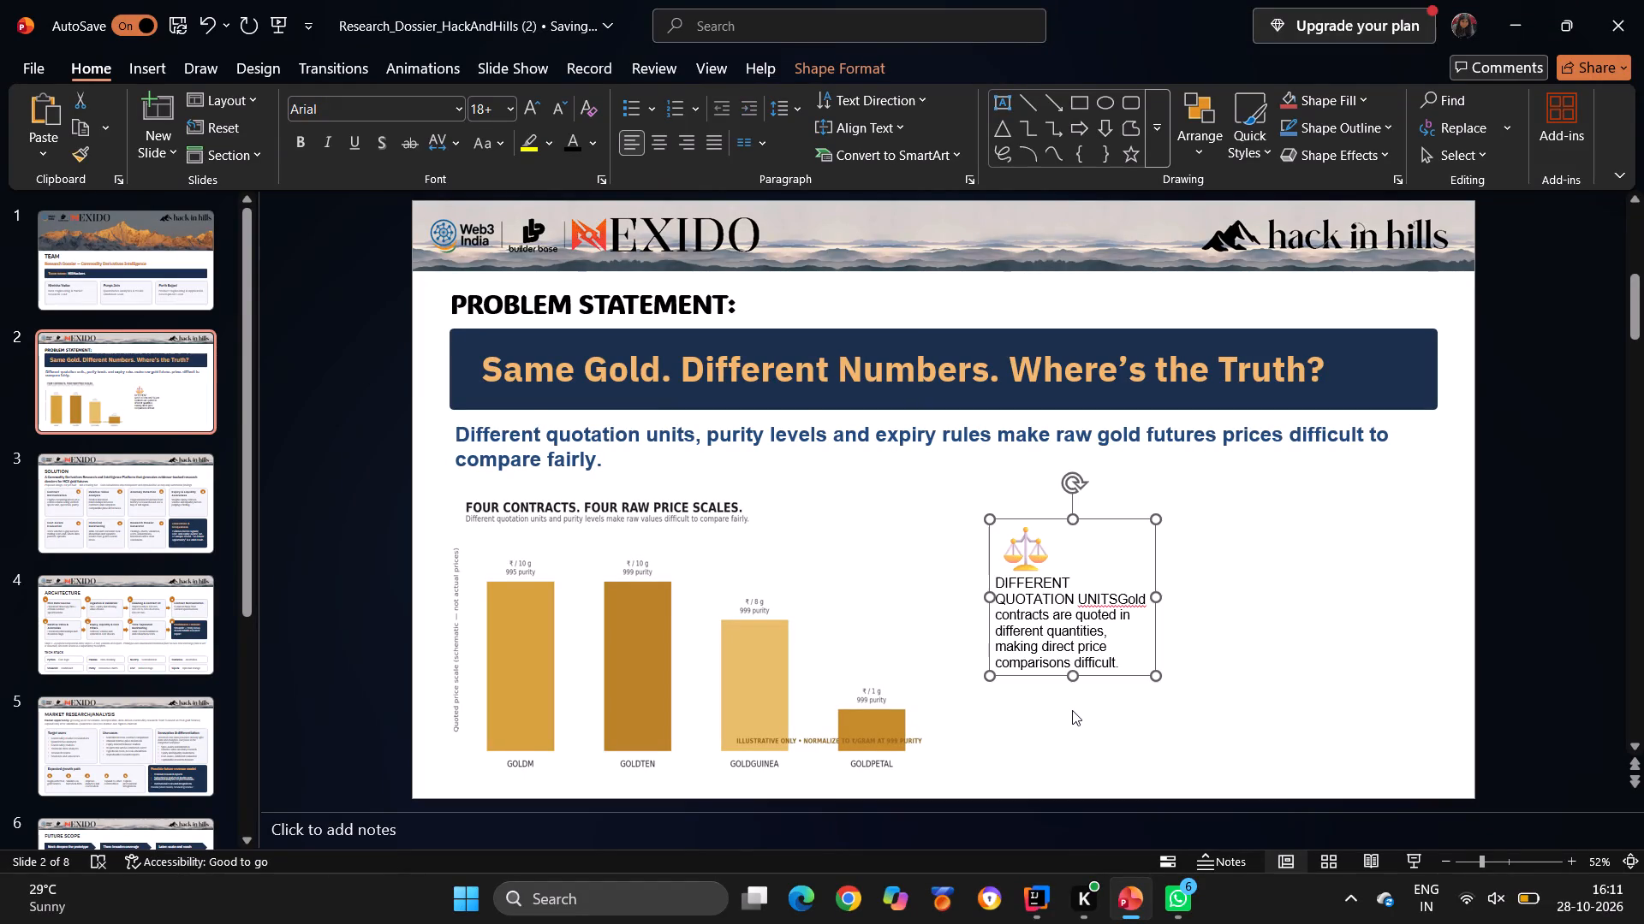
Insert a paragraph break between "QUOTATION" and "UNITS" in the pasted text.
click(1075, 599)
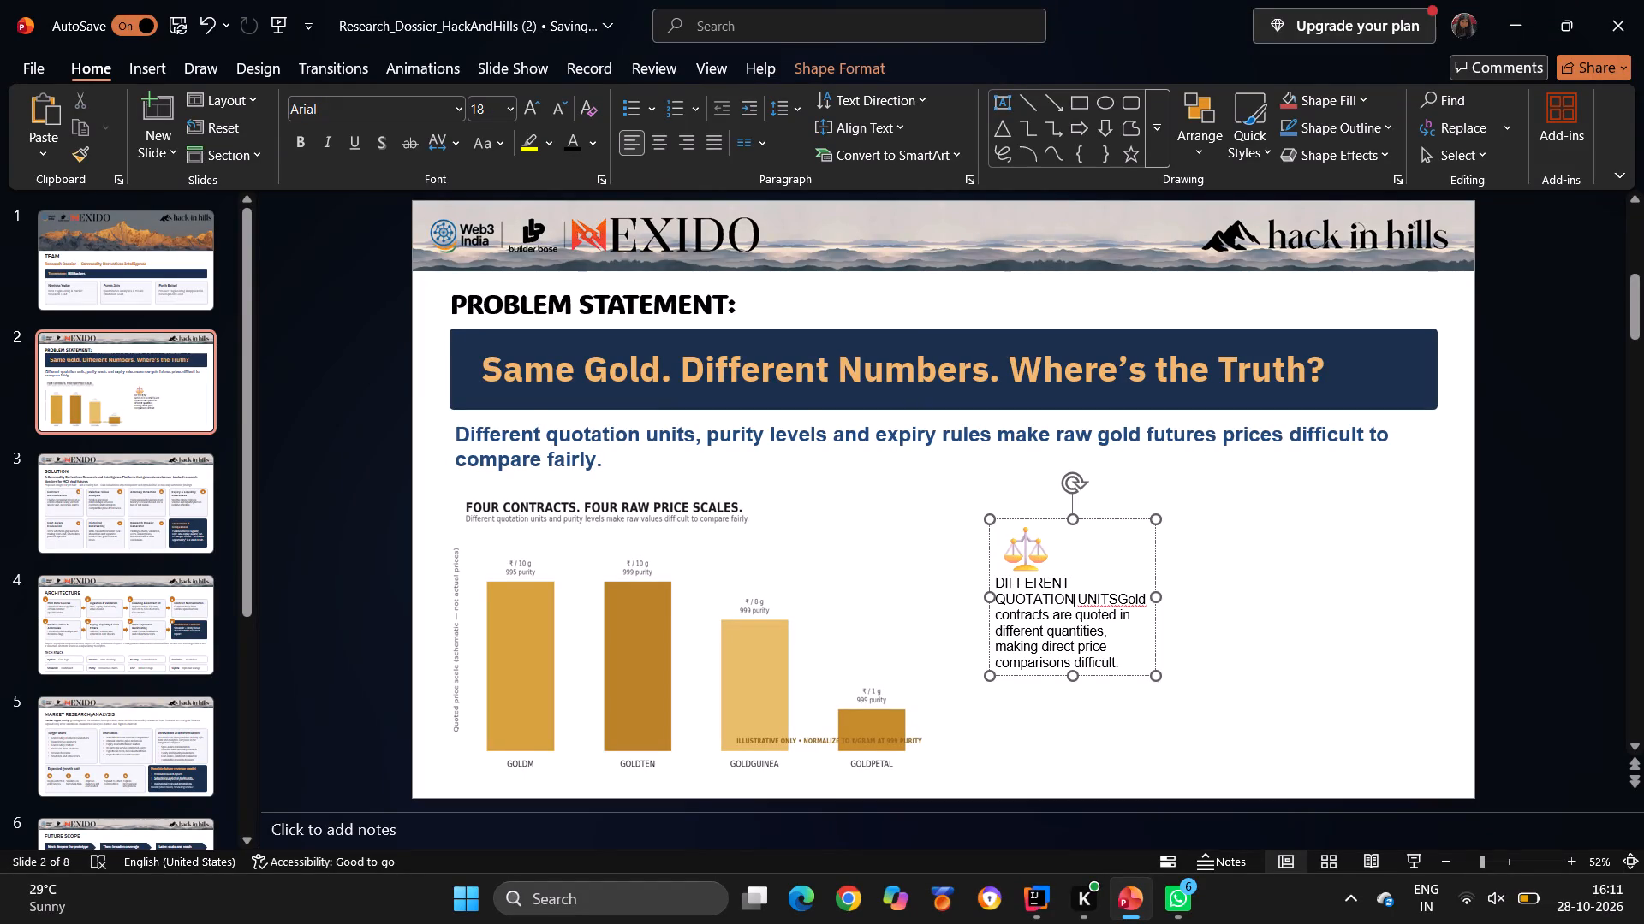
key(Return)
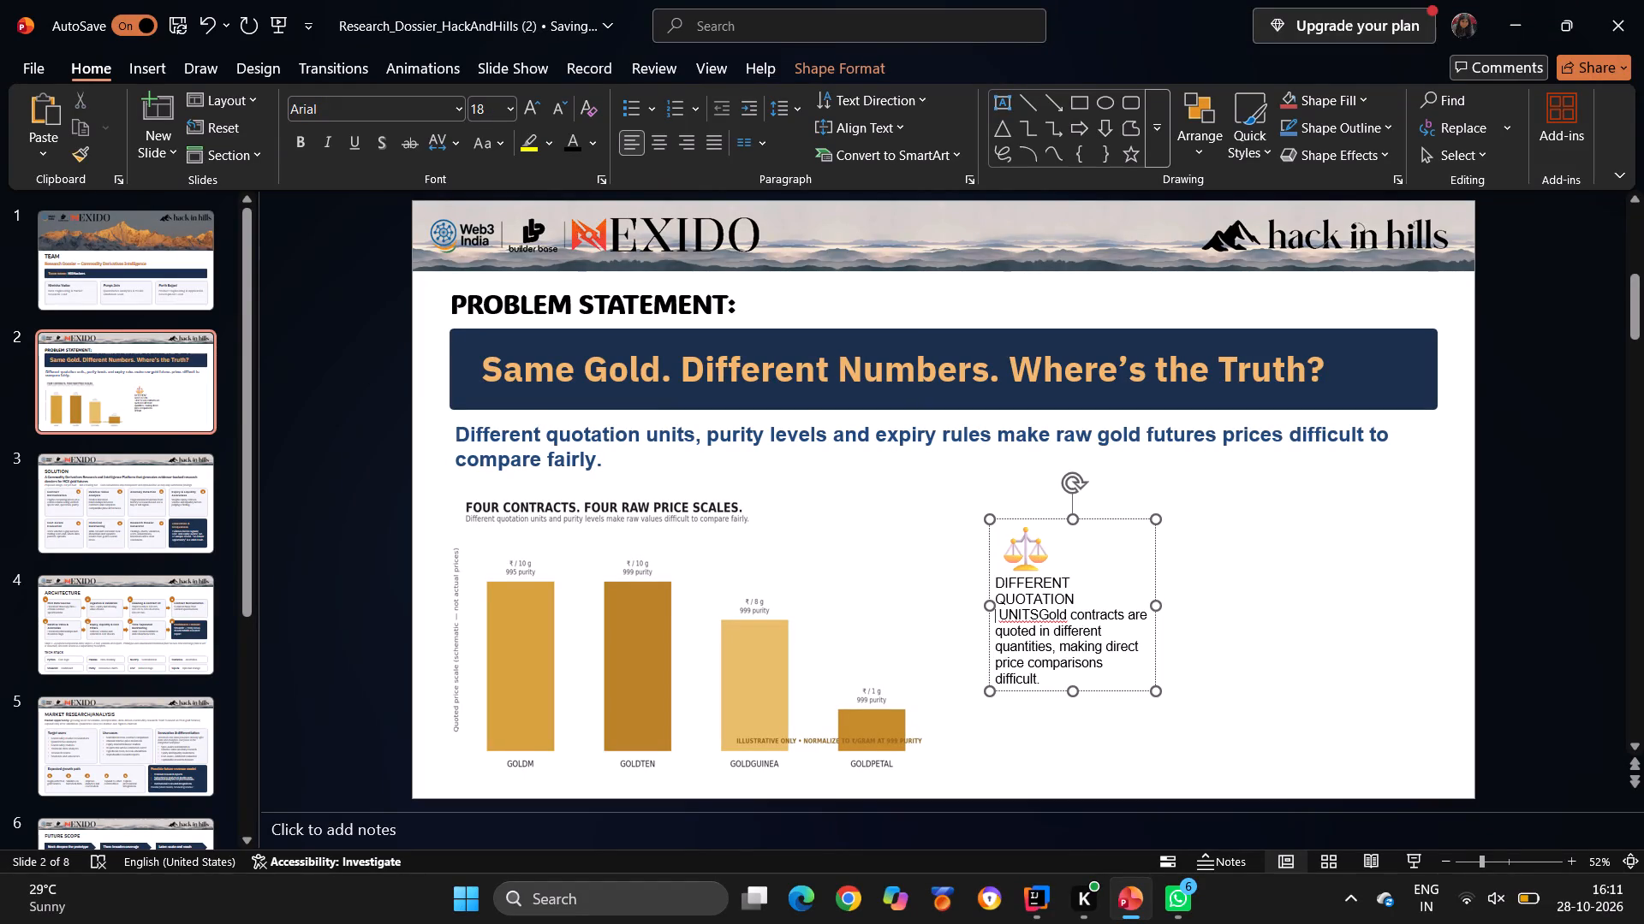
Select the pasted text from "UNITS" through "price comparisons difficult." in the scales text box.
drag(998, 614, 1063, 676)
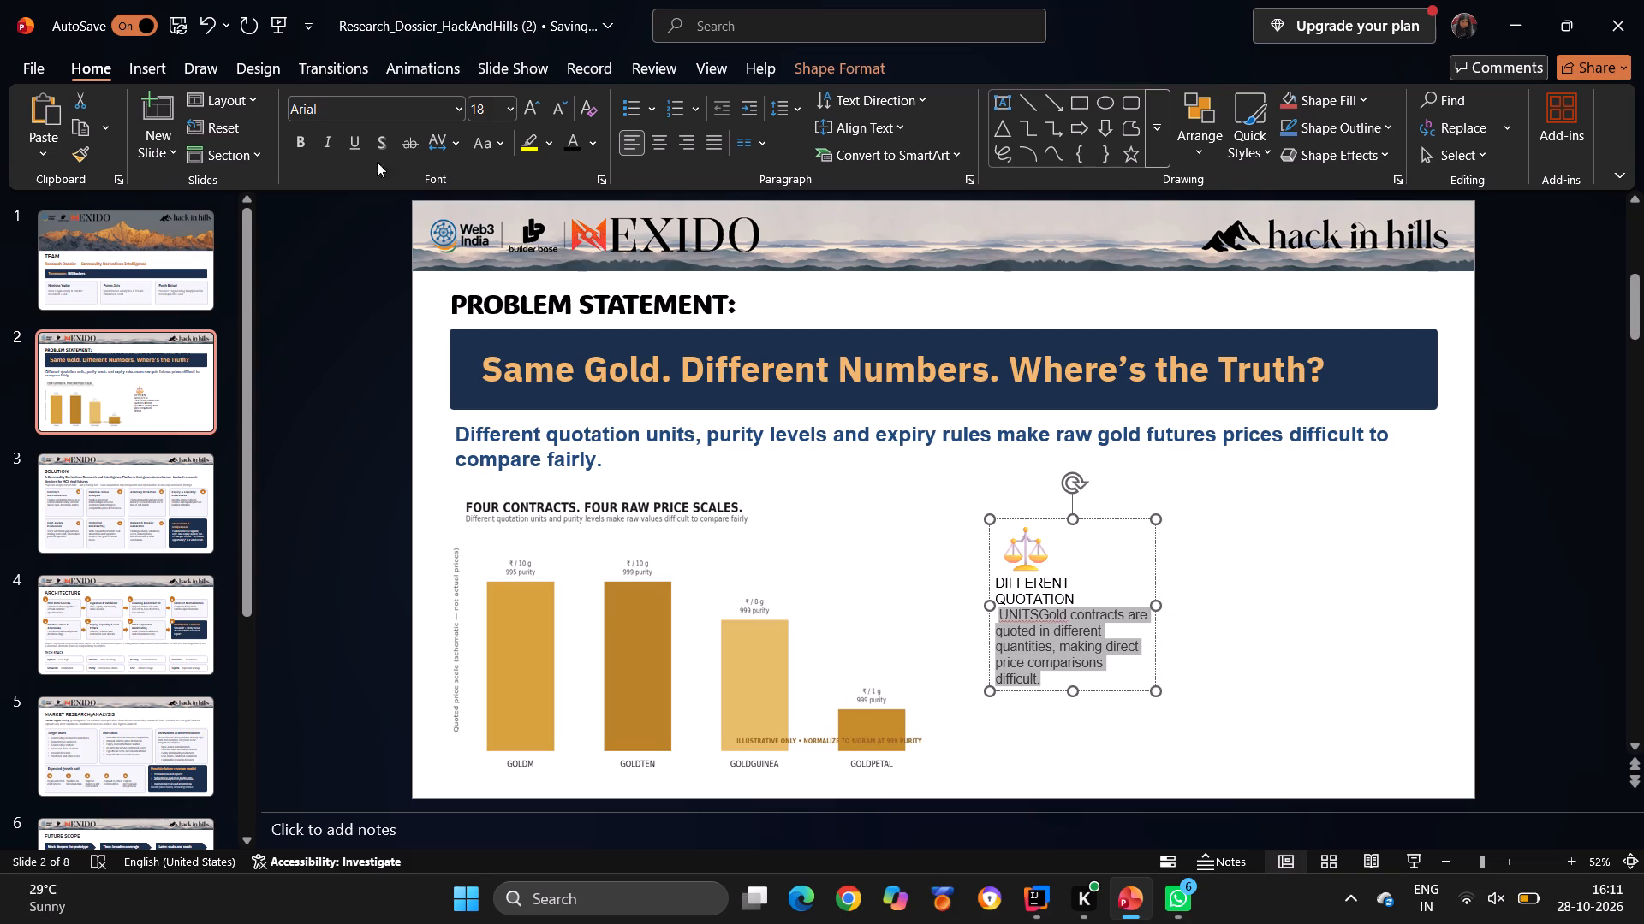
Make the selected 'UNITSGold contracts are quoted…' text below the scales emoji bold, trying font size 20 before setting it to 22.
click(307, 137)
click(509, 110)
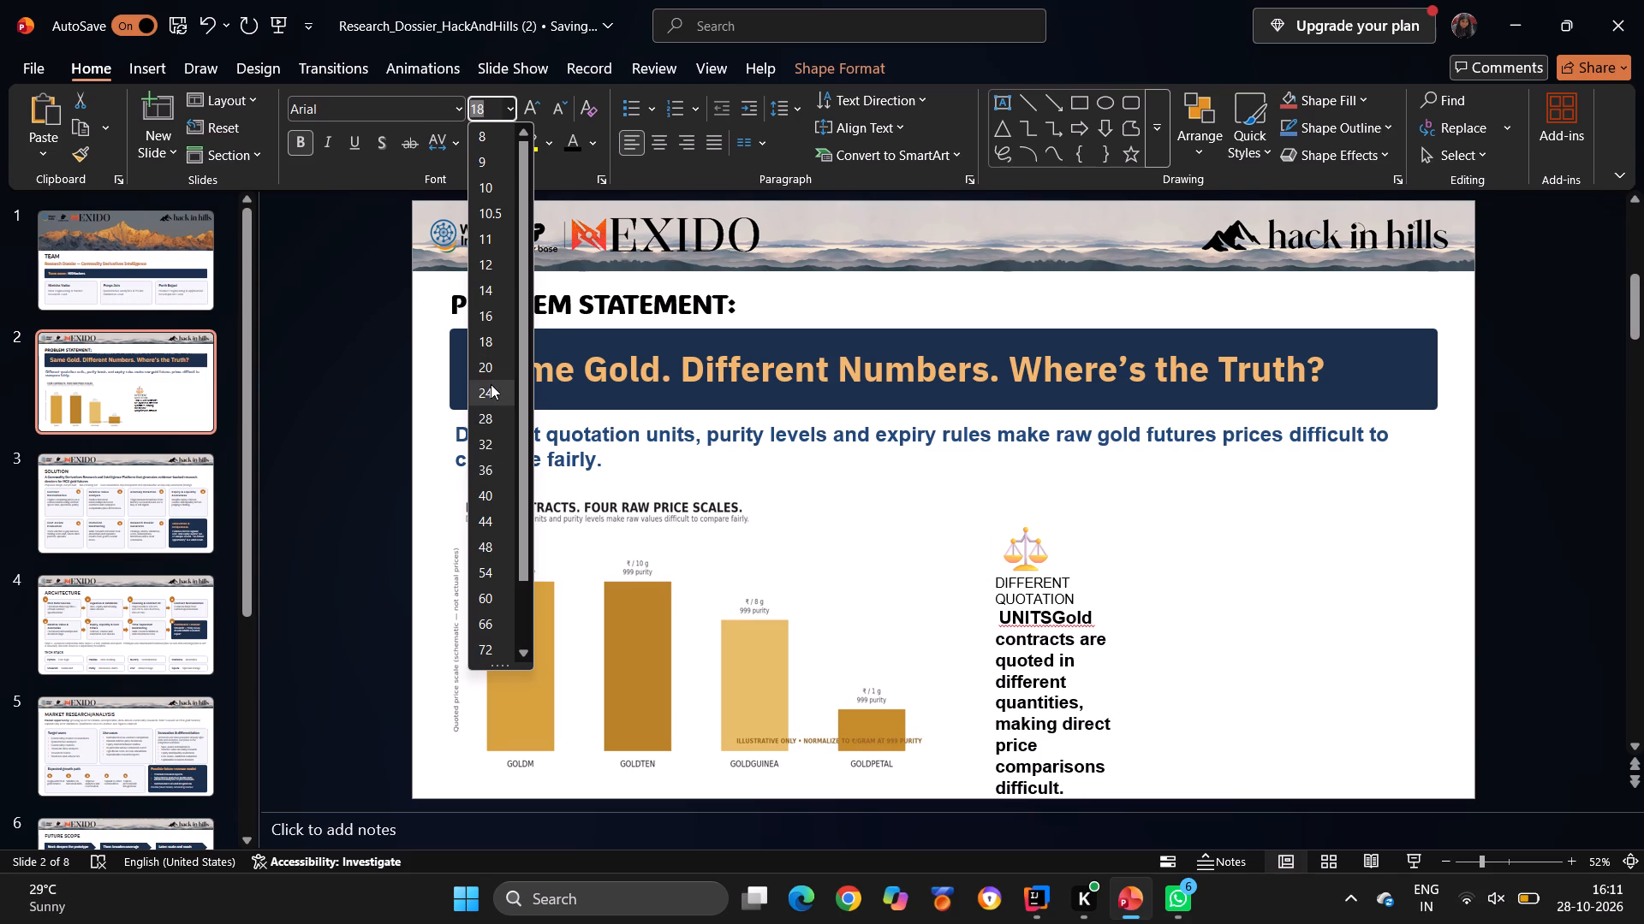
click(491, 373)
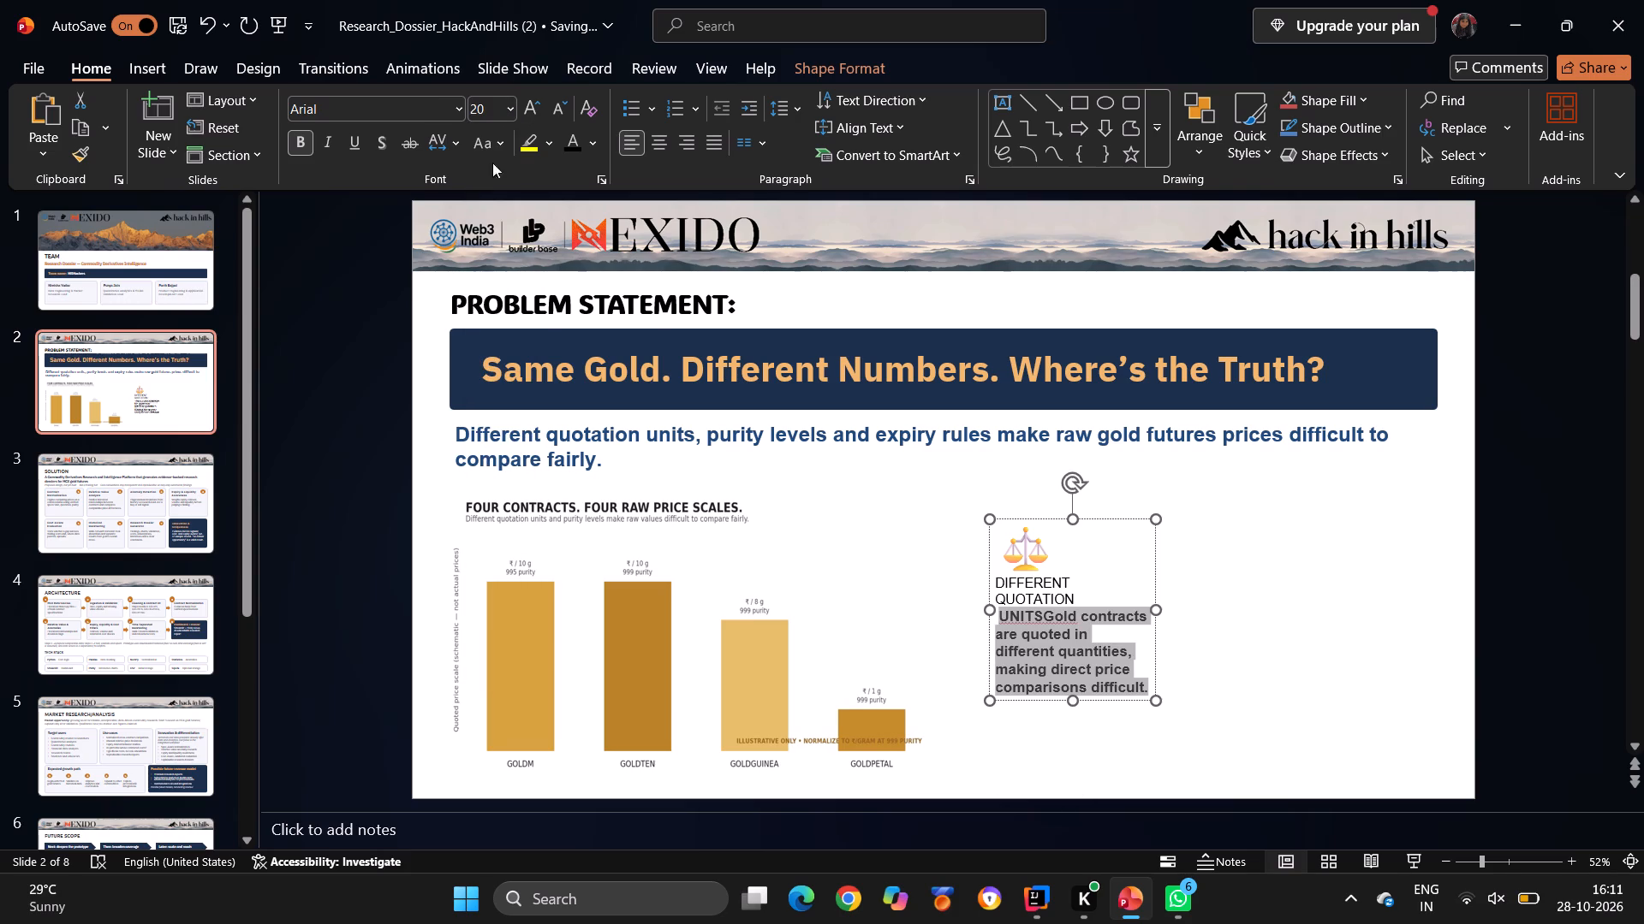
click(485, 108)
key(BackSpace)
text(22)
key(Return)
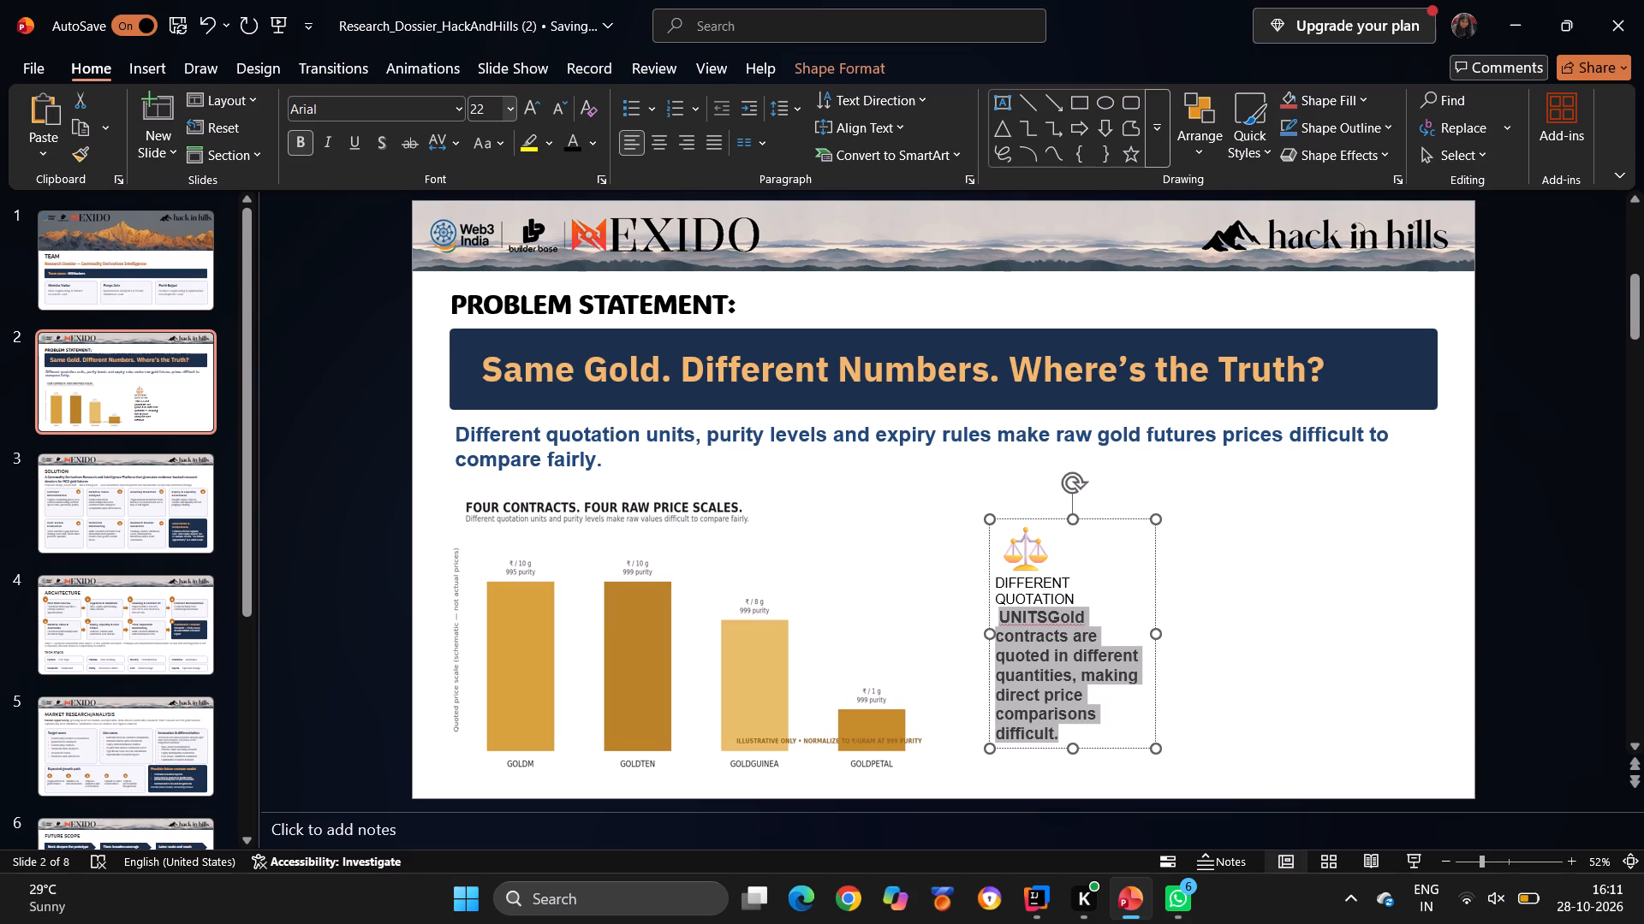